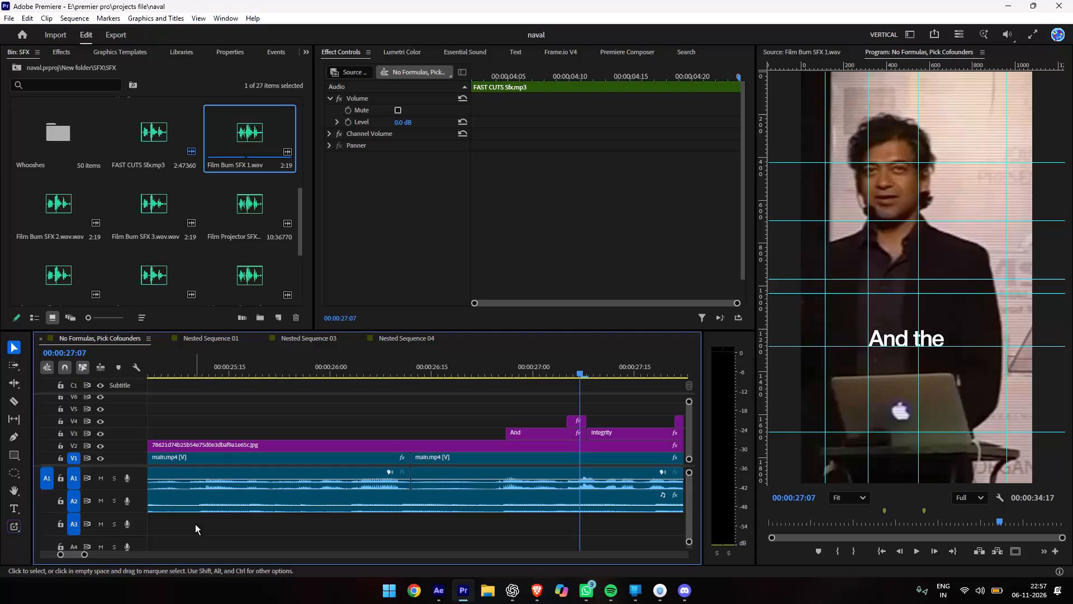
Play back the opening seconds of the No Formulas, Pick Cofounders sequence to examine its captions and sound effects.
{"action": "left_click_drag", "start_coordinate": [82, 554], "coordinate": [228, 562]}
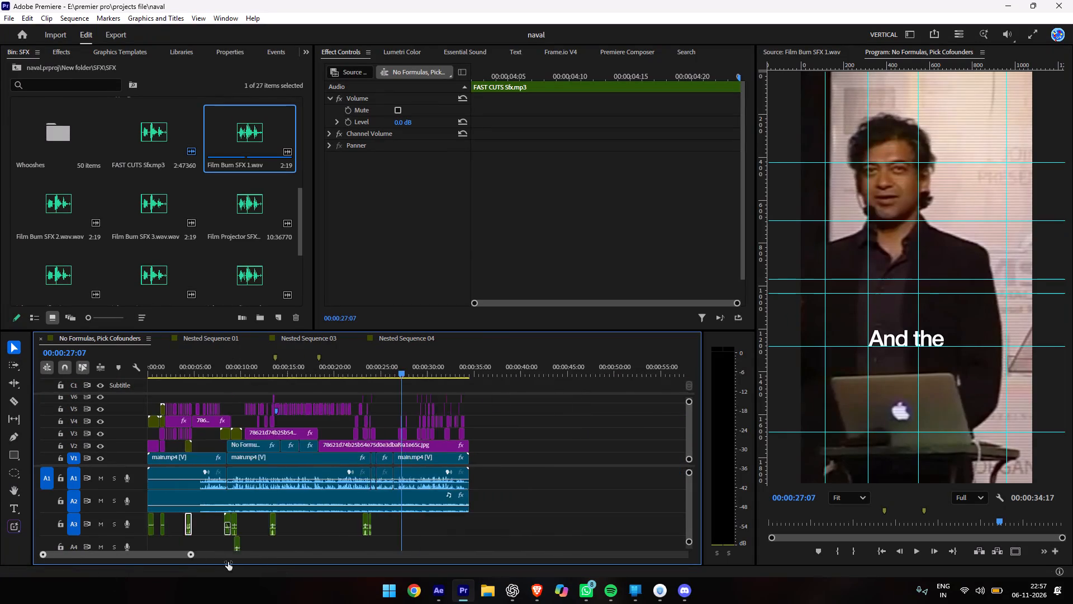
{"action": "left_click_drag", "start_coordinate": [228, 562], "coordinate": [258, 558]}
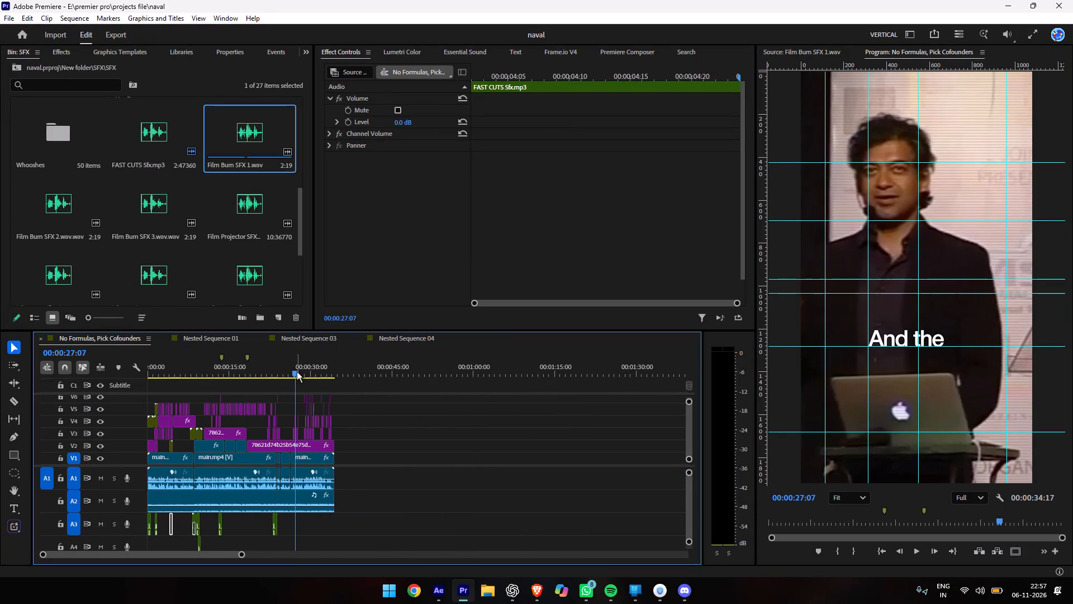
{"action": "left_click_drag", "start_coordinate": [297, 371], "coordinate": [111, 408]}
{"action": "key", "text": "space"}
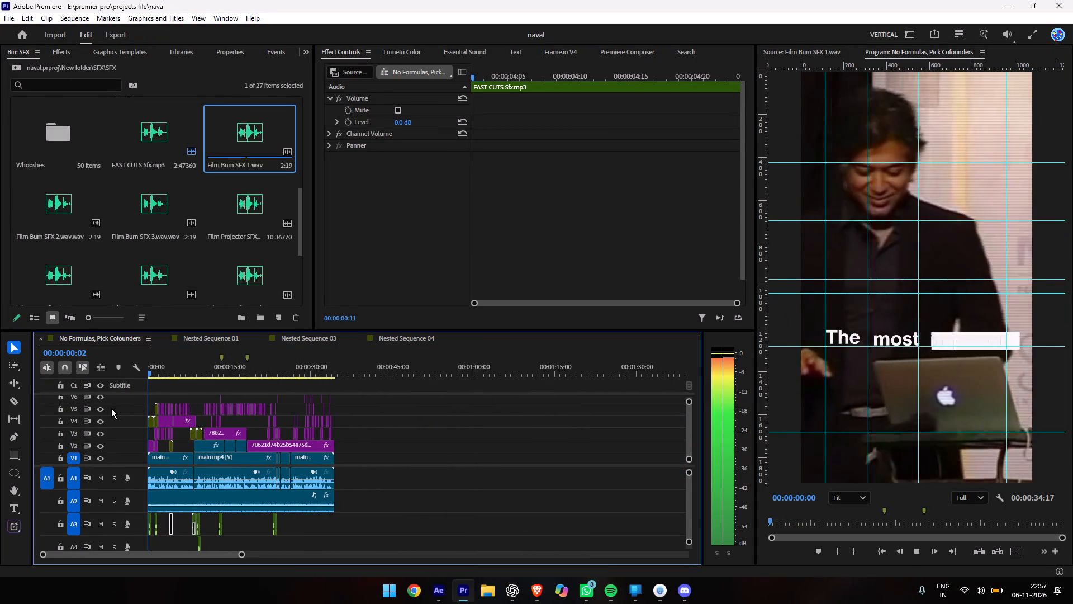
{"action": "key", "text": "space"}
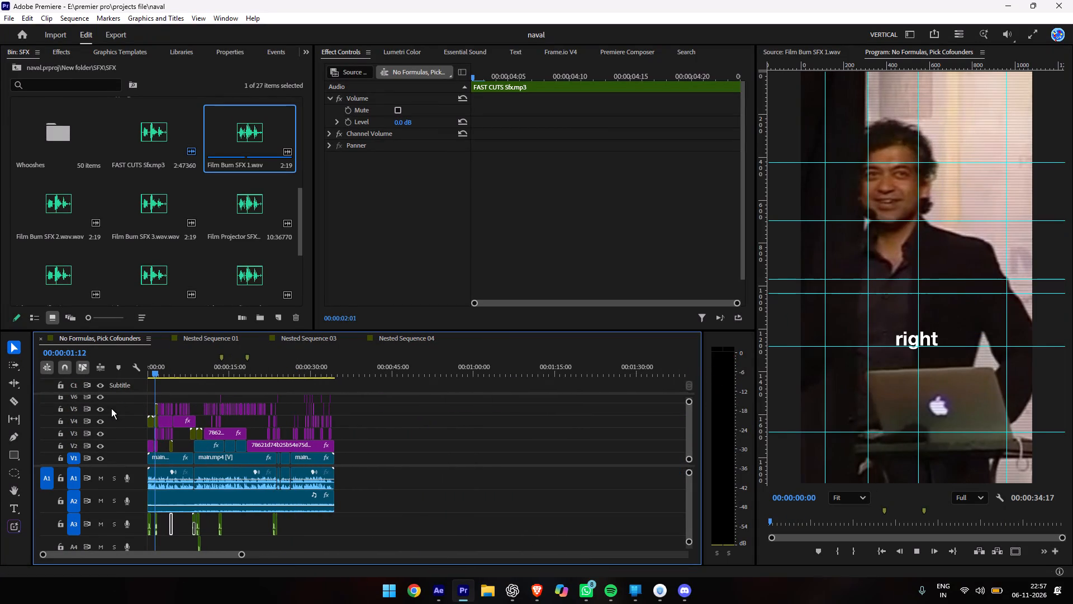
{"action": "left_click_drag", "start_coordinate": [243, 554], "coordinate": [132, 569]}
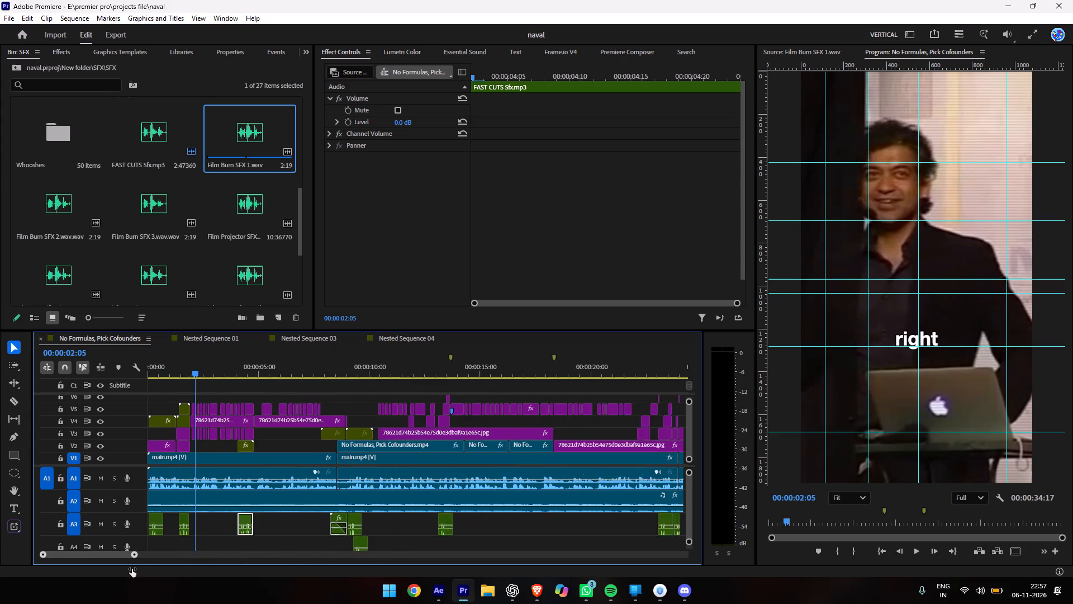
{"action": "left_click_drag", "start_coordinate": [132, 569], "coordinate": [130, 569]}
{"action": "left_click", "coordinate": [178, 373]}
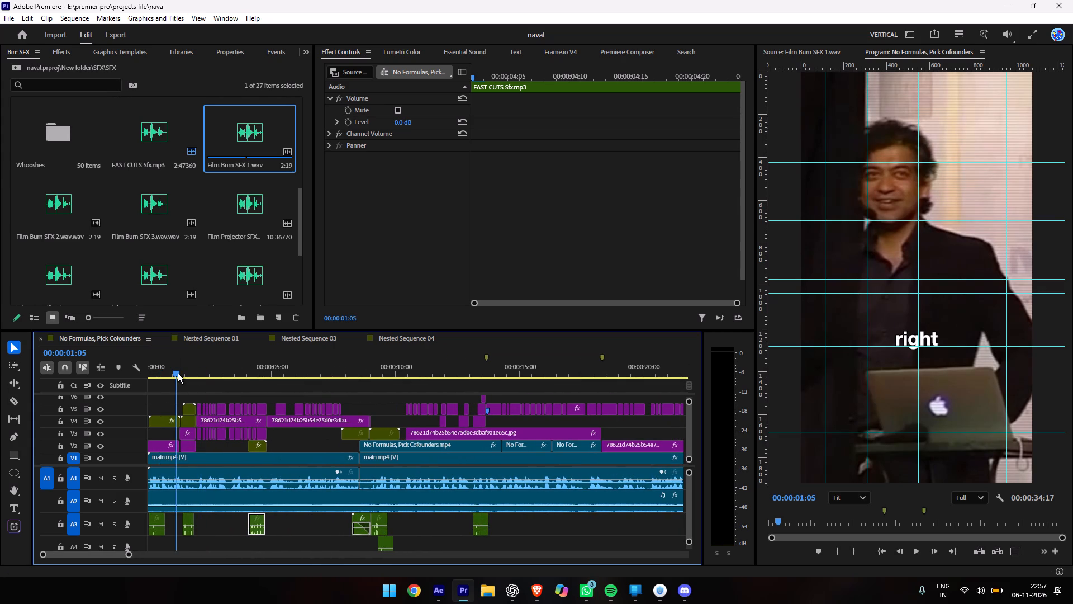
{"action": "key", "text": "space"}
{"action": "key", "text": "space"}
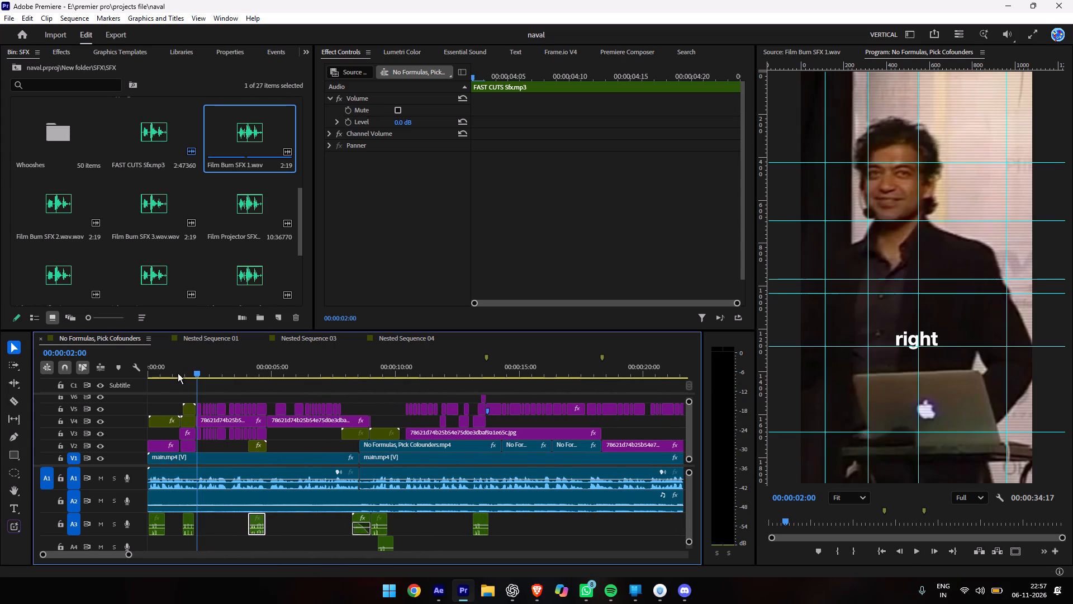
{"action": "left_click", "coordinate": [162, 362]}
{"action": "key", "text": "space"}
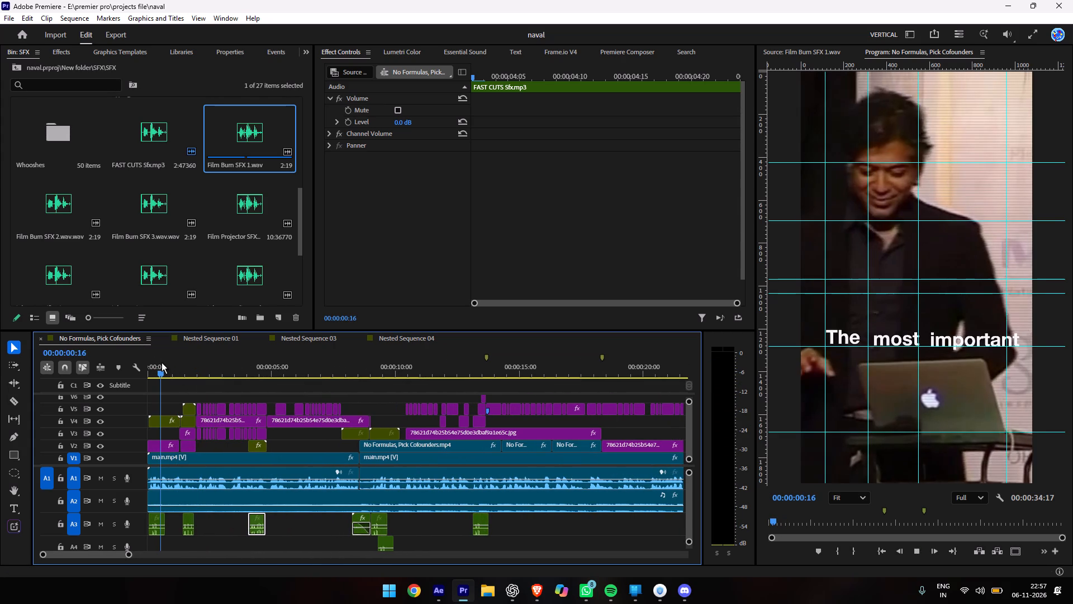
{"action": "key", "text": "space"}
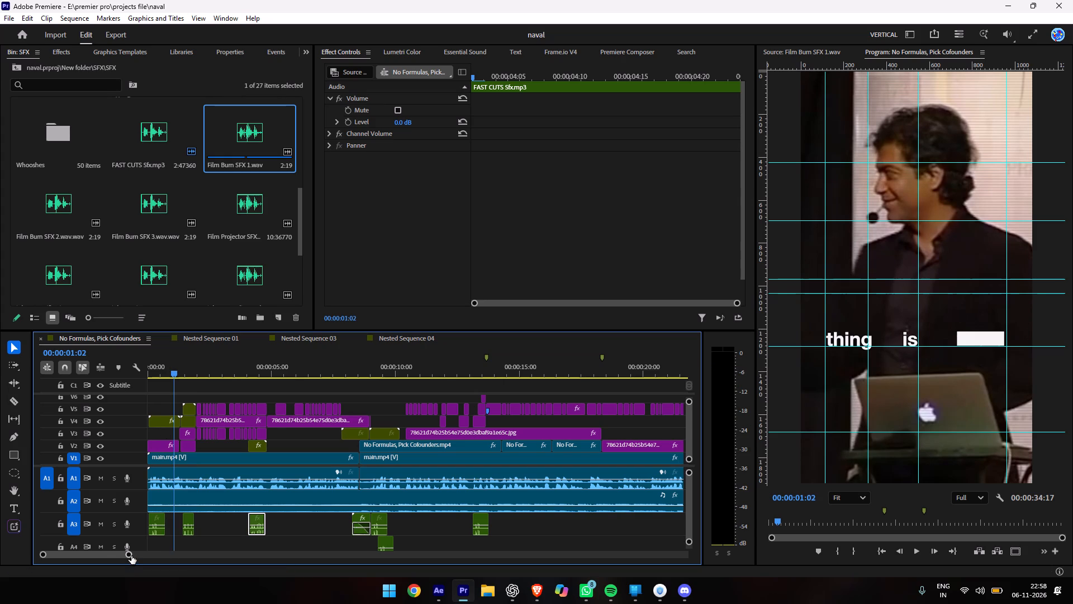
Duplicate the Text Changing SFX.wav clip on A4 to about 20 frames into the sequence, and play back the opening.
{"action": "left_click_drag", "start_coordinate": [131, 556], "coordinate": [113, 556]}
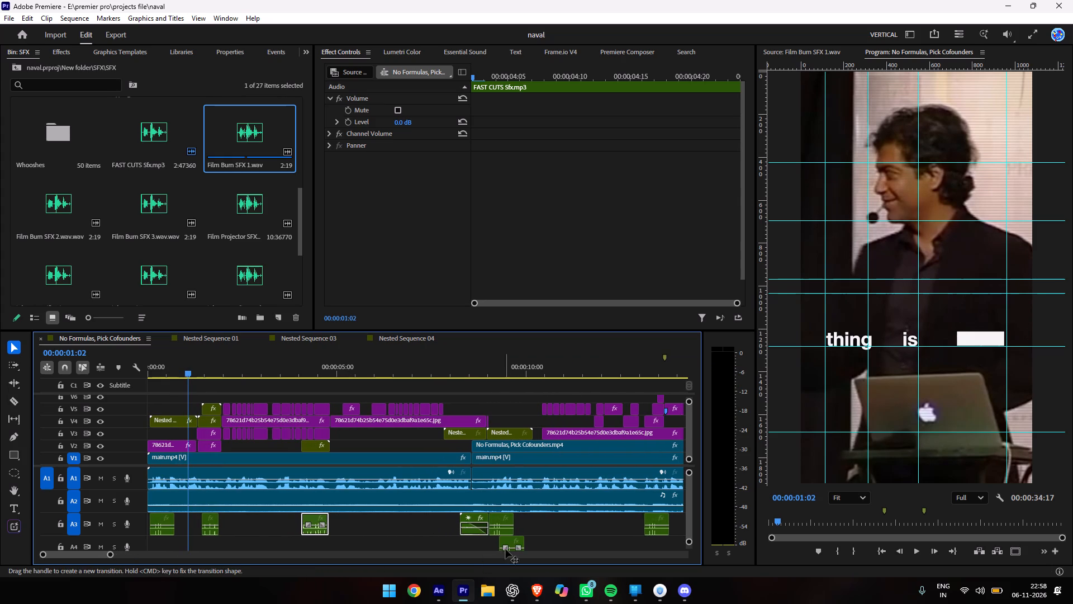
{"action": "left_click", "coordinate": [510, 544]}
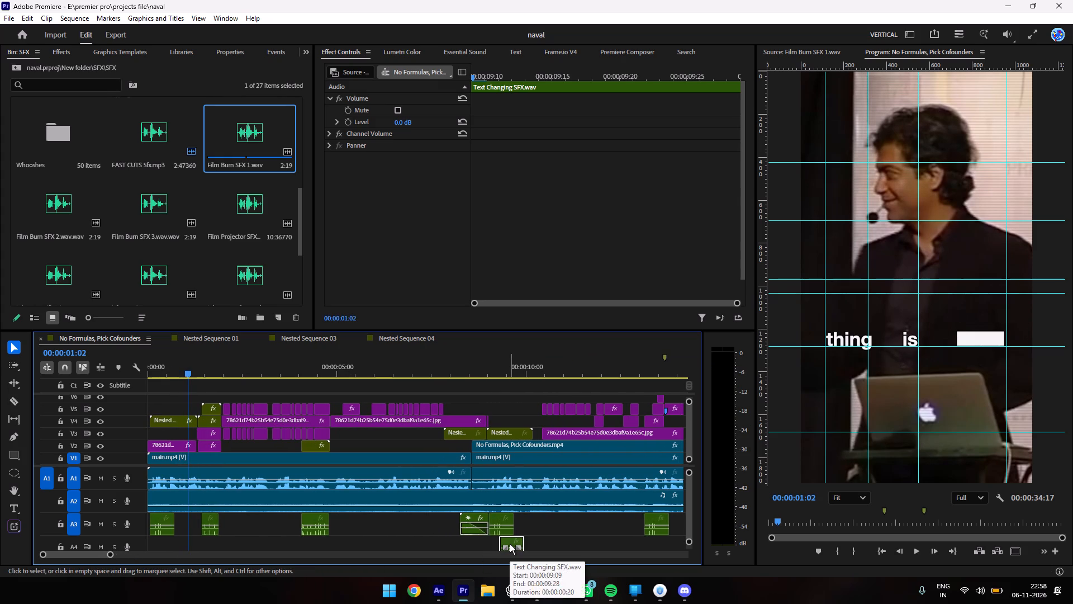
{"action": "left_click_drag", "start_coordinate": [510, 544], "coordinate": [187, 544], "text": "alt"}
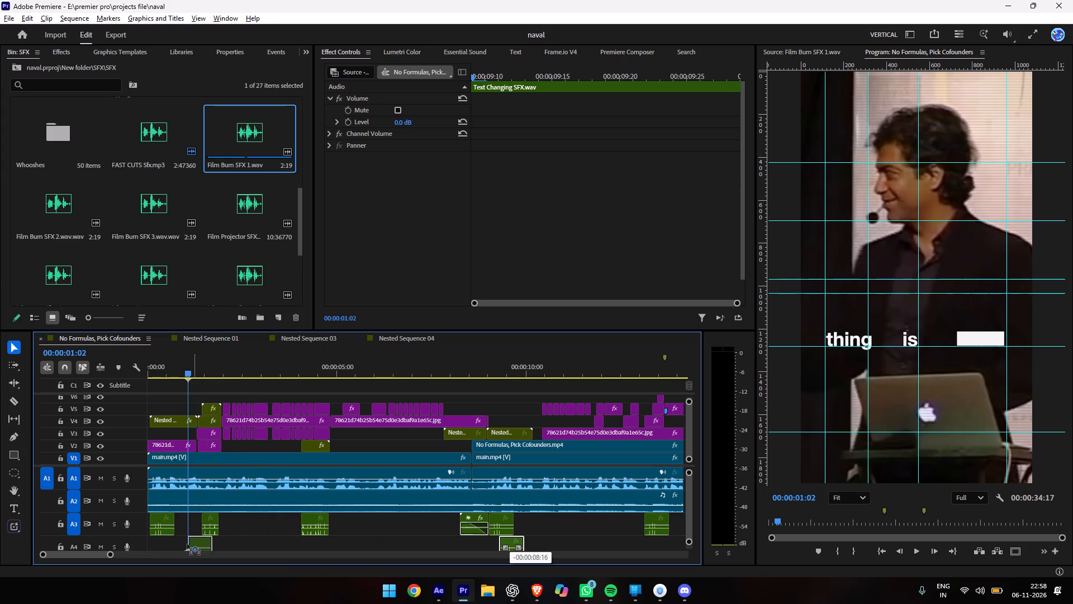
{"action": "left_click_drag", "start_coordinate": [187, 544], "coordinate": [184, 545], "text": "alt"}
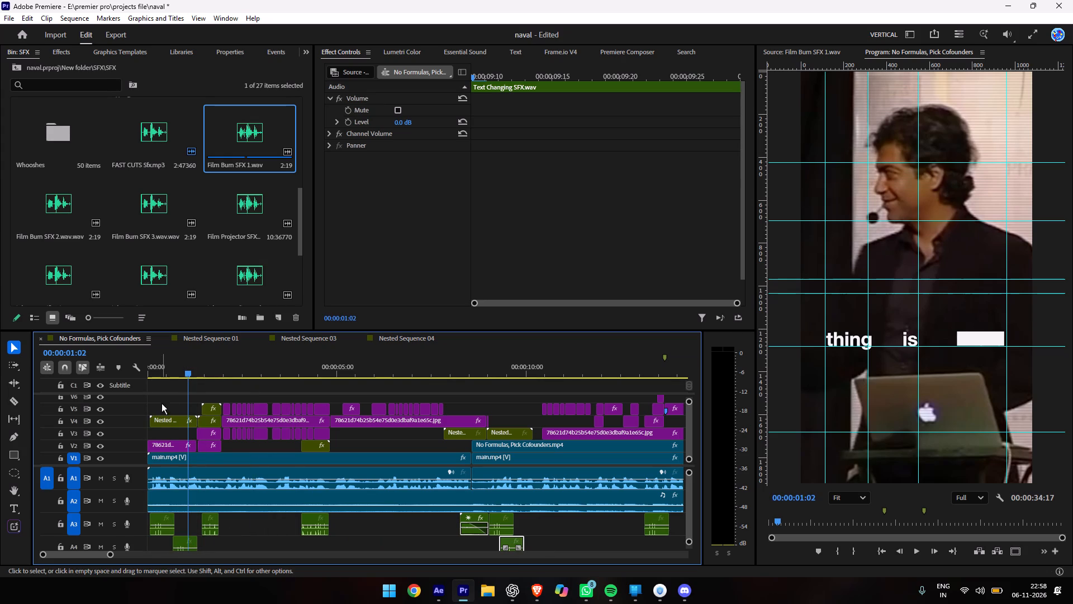
{"action": "left_click", "coordinate": [170, 369]}
{"action": "key", "text": "space"}
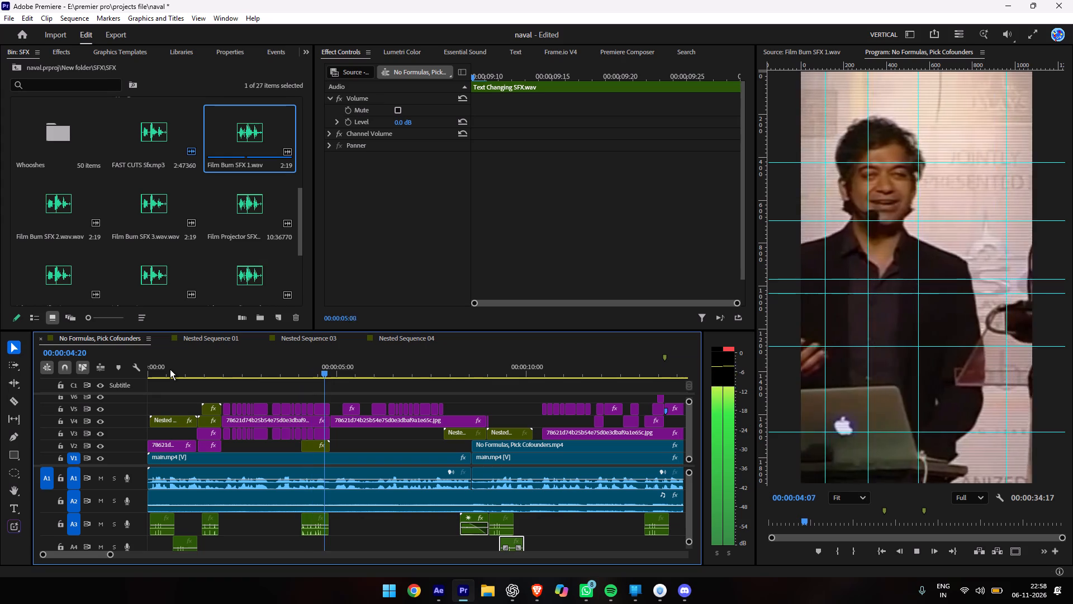
{"action": "key", "text": "space"}
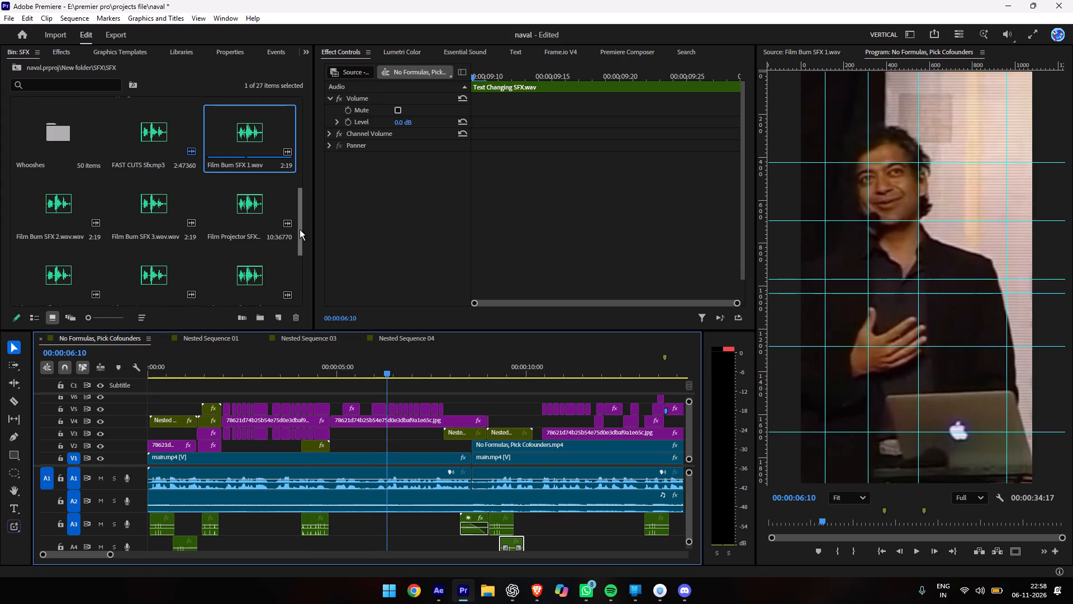
Audition the iPhone keyboard typing sound effect from the SFX bin.
{"action": "left_click_drag", "start_coordinate": [300, 229], "coordinate": [291, 272]}
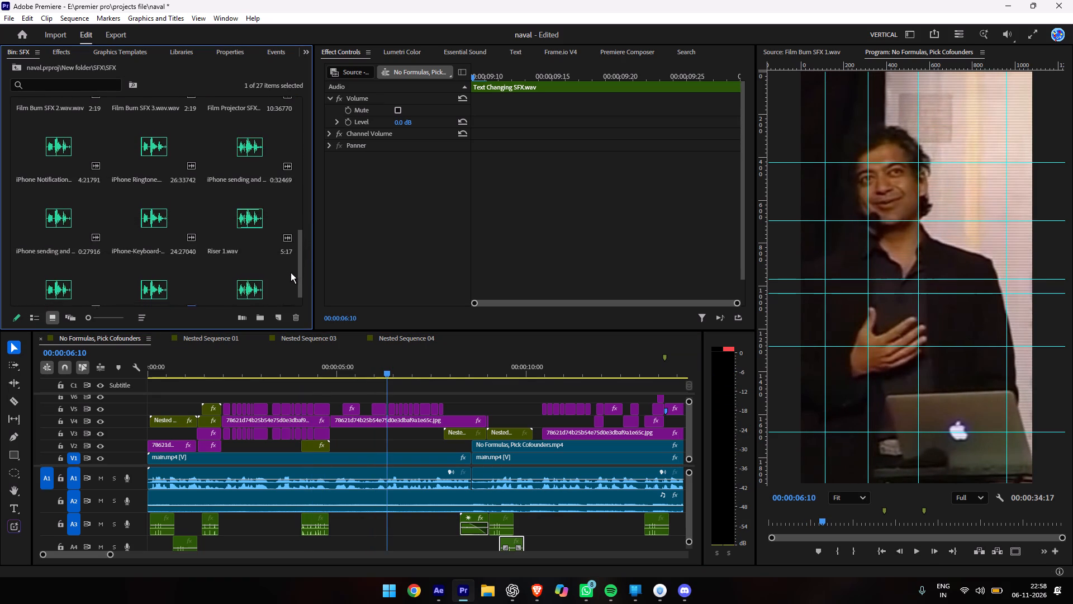
{"action": "left_click_drag", "start_coordinate": [291, 272], "coordinate": [289, 281]}
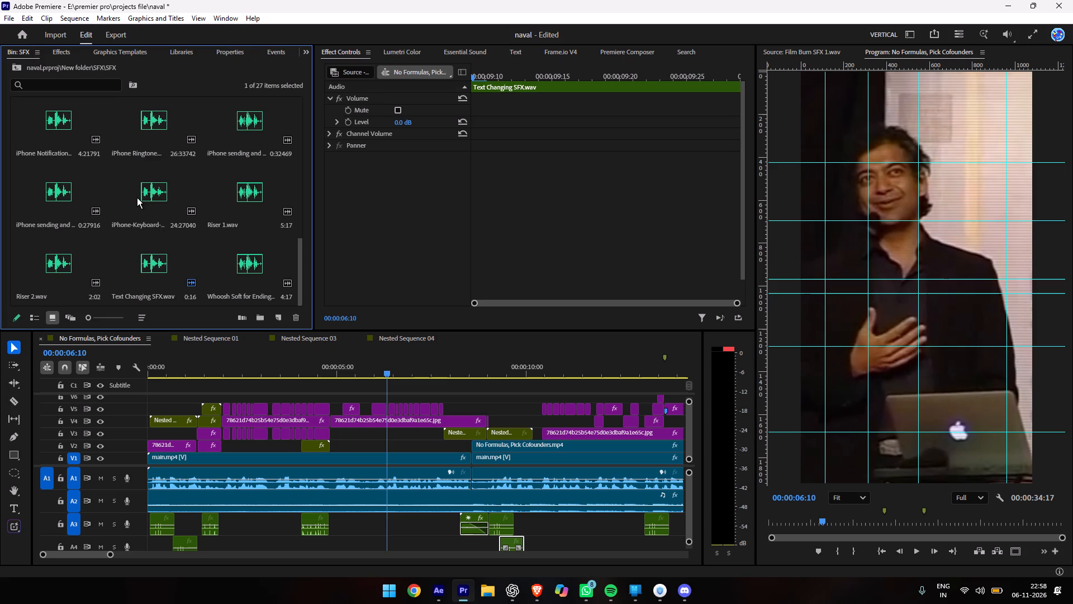
{"action": "left_click", "coordinate": [137, 197]}
{"action": "double_click", "coordinate": [137, 197]}
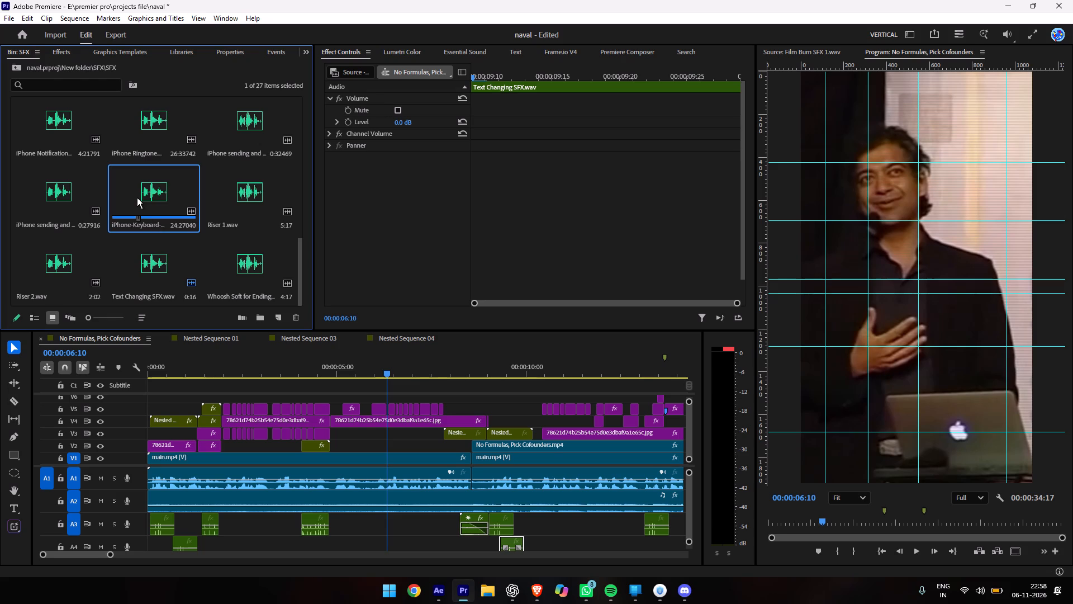
{"action": "key", "text": "space"}
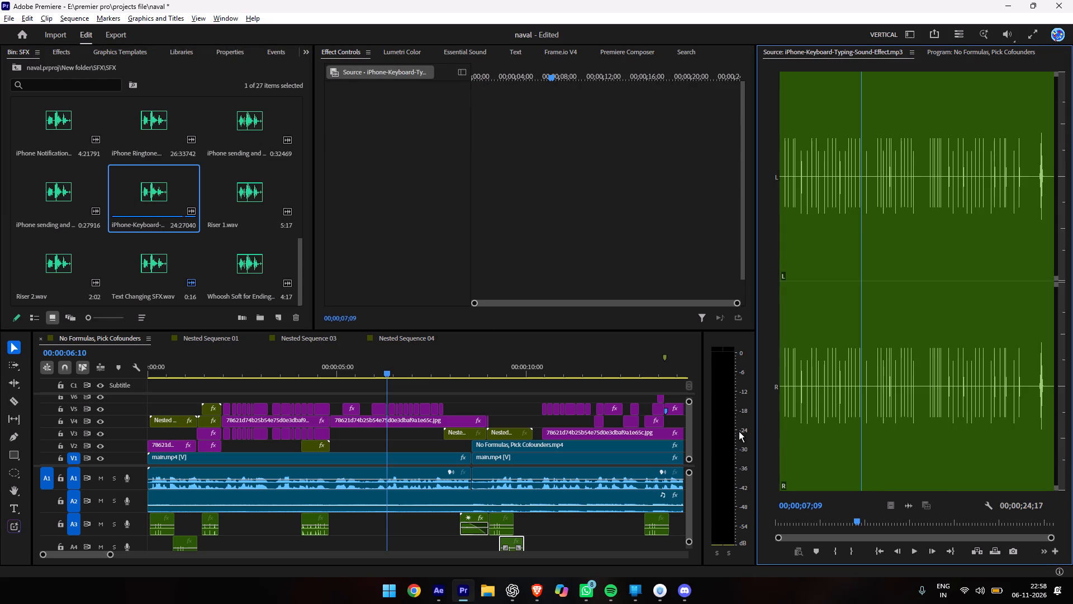
{"action": "left_click", "coordinate": [862, 468]}
{"action": "key", "text": "space"}
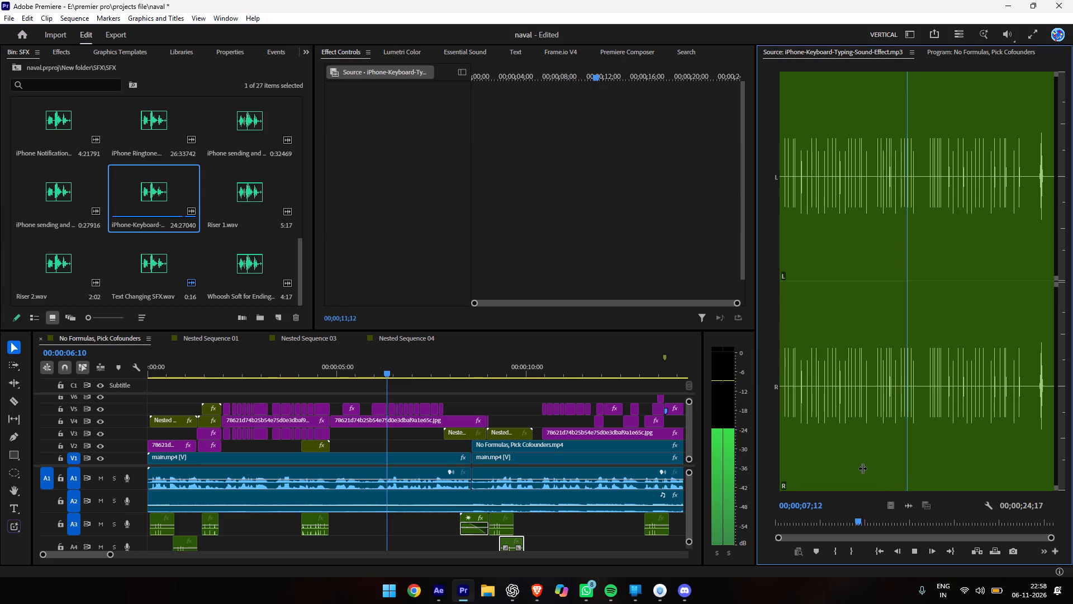
{"action": "key", "text": "space"}
Open the Transition sfx bin inside the mmh bin and bring the sequence preview back into view.
{"action": "scroll", "coordinate": [215, 176], "scroll_direction": "up", "scroll_amount": 2}
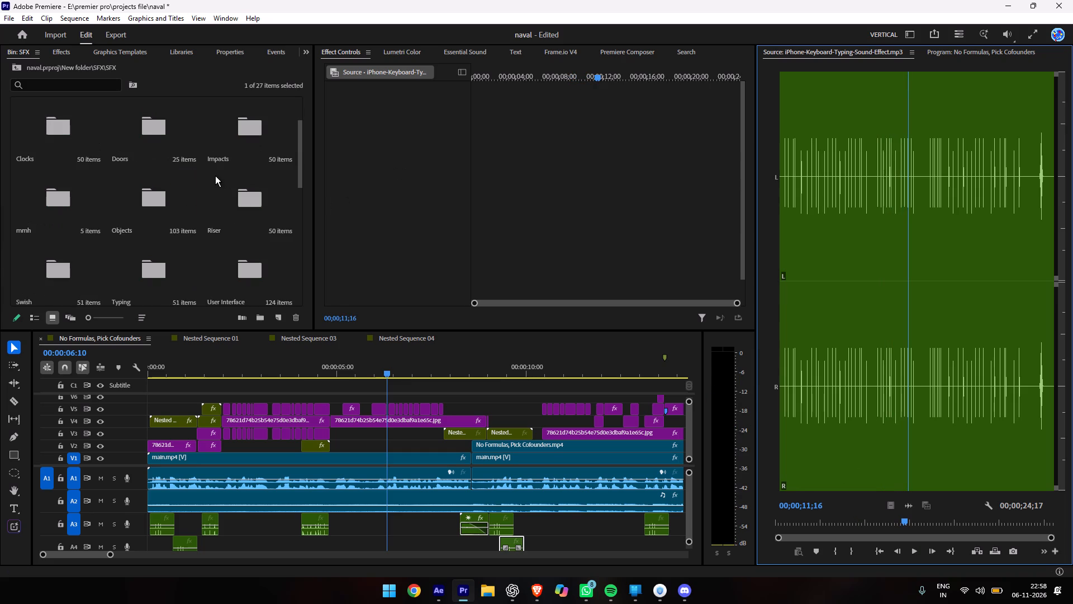
{"action": "double_click", "coordinate": [26, 194]}
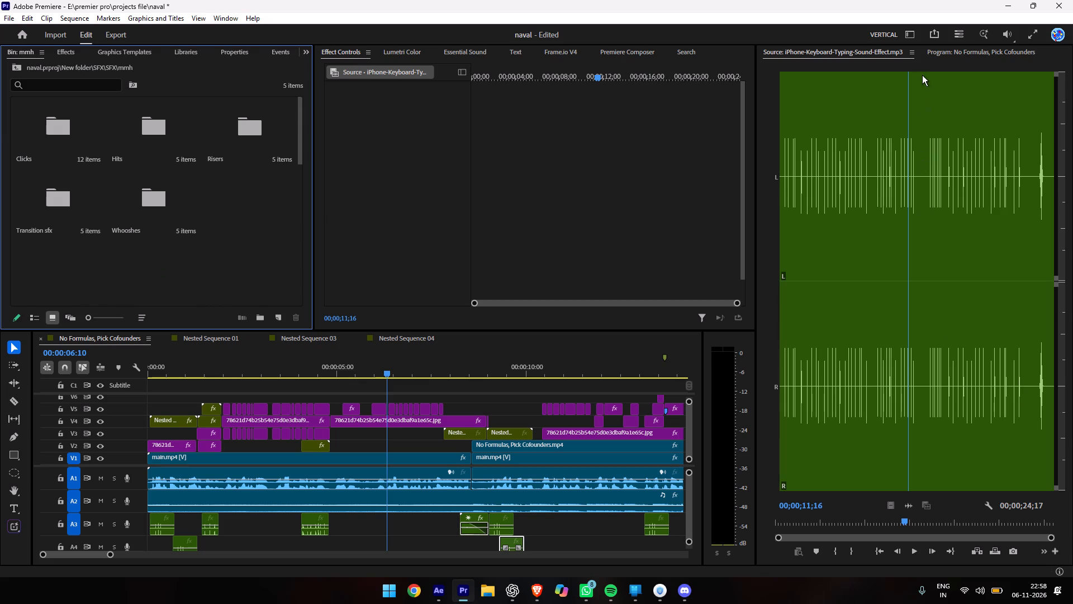
{"action": "left_click", "coordinate": [939, 59]}
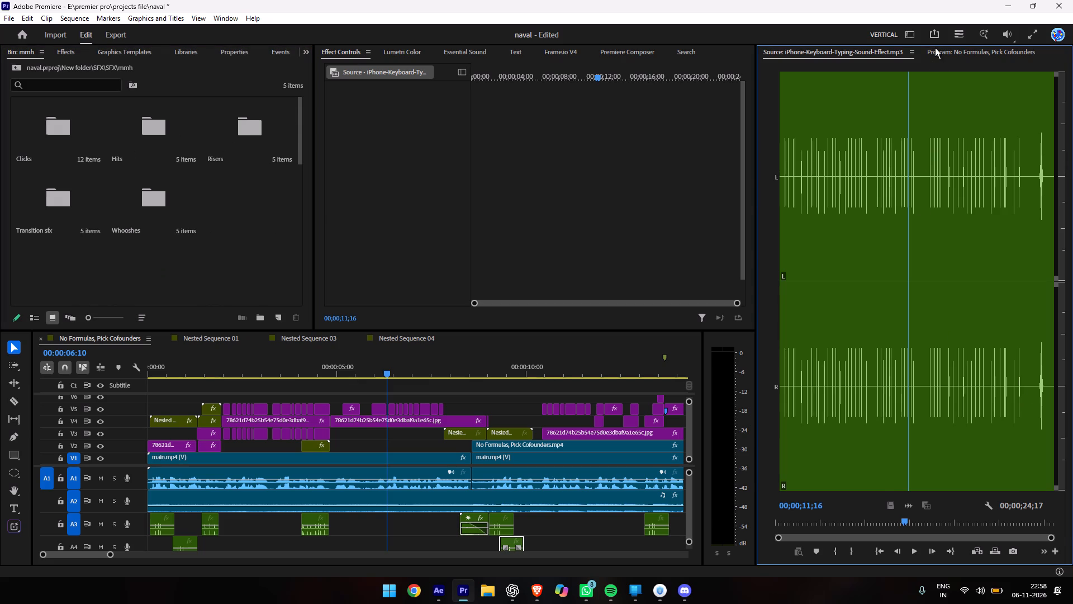
{"action": "left_click", "coordinate": [935, 48]}
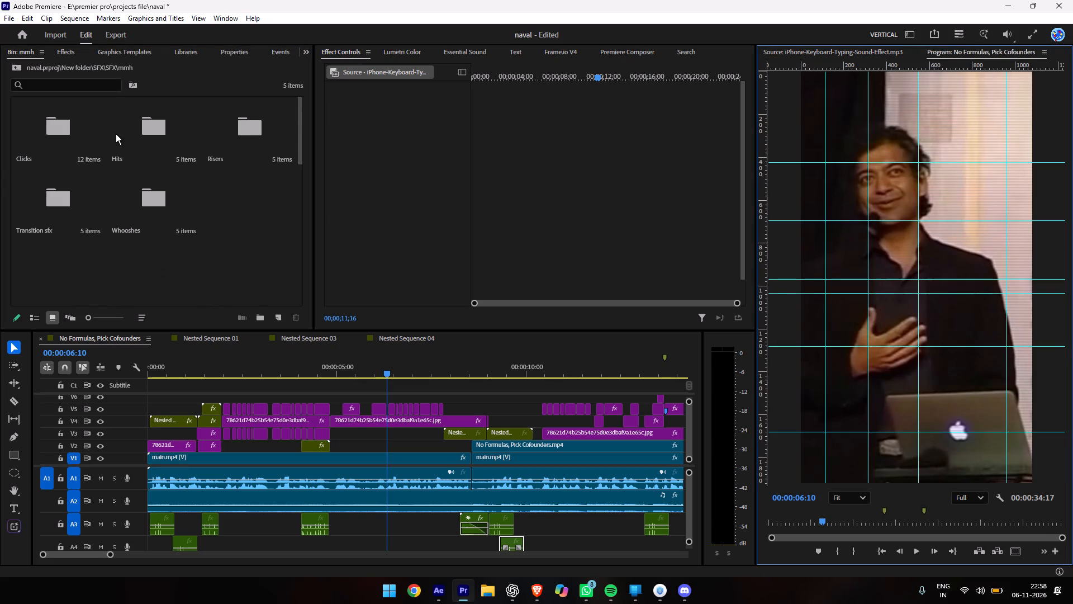
{"action": "double_click", "coordinate": [34, 204]}
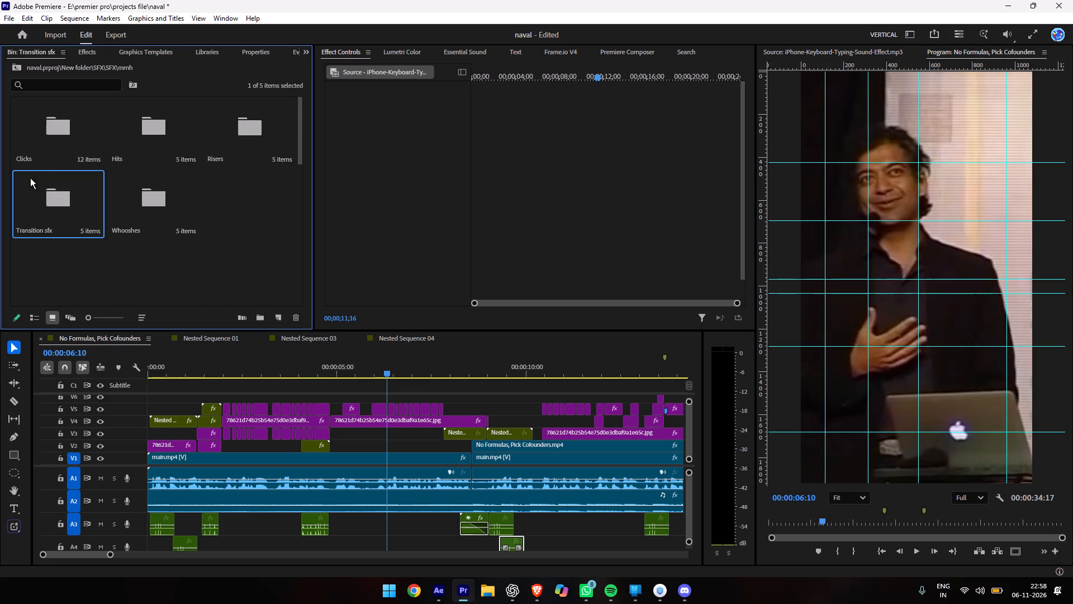
Audition transition_1.wav, transition_10.wav and transition_15.wav from the Transition sfx bin.
{"action": "double_click", "coordinate": [26, 144]}
{"action": "key", "text": "space"}
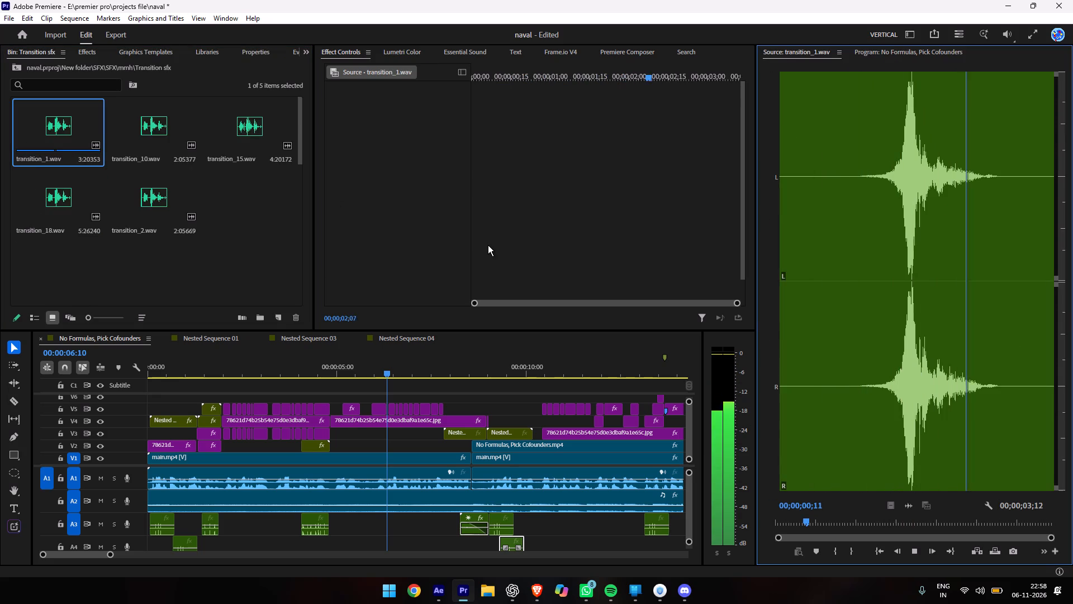
{"action": "double_click", "coordinate": [161, 145]}
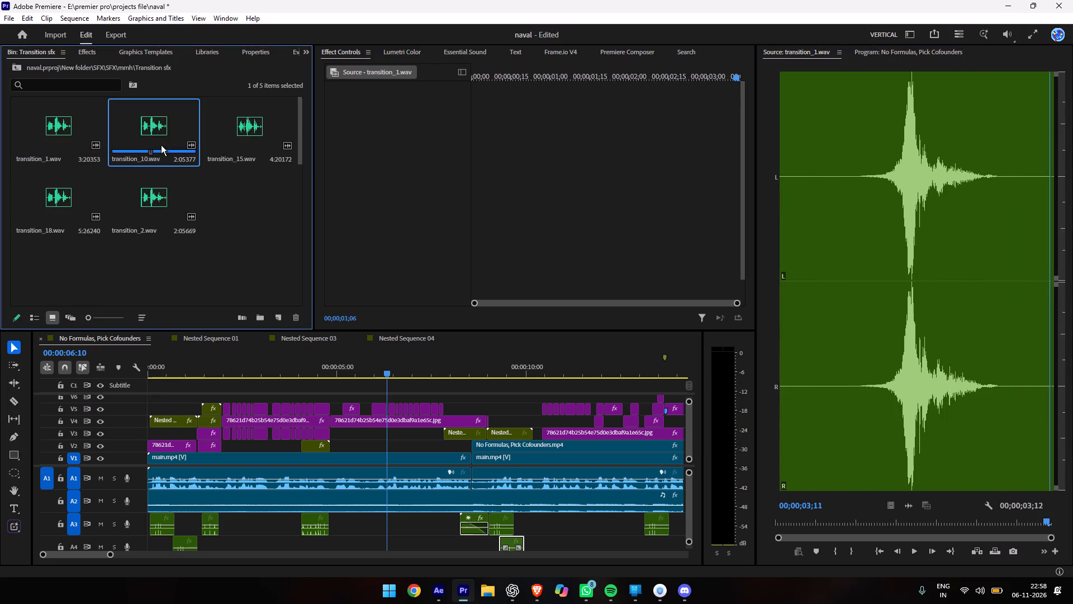
{"action": "key", "text": "space"}
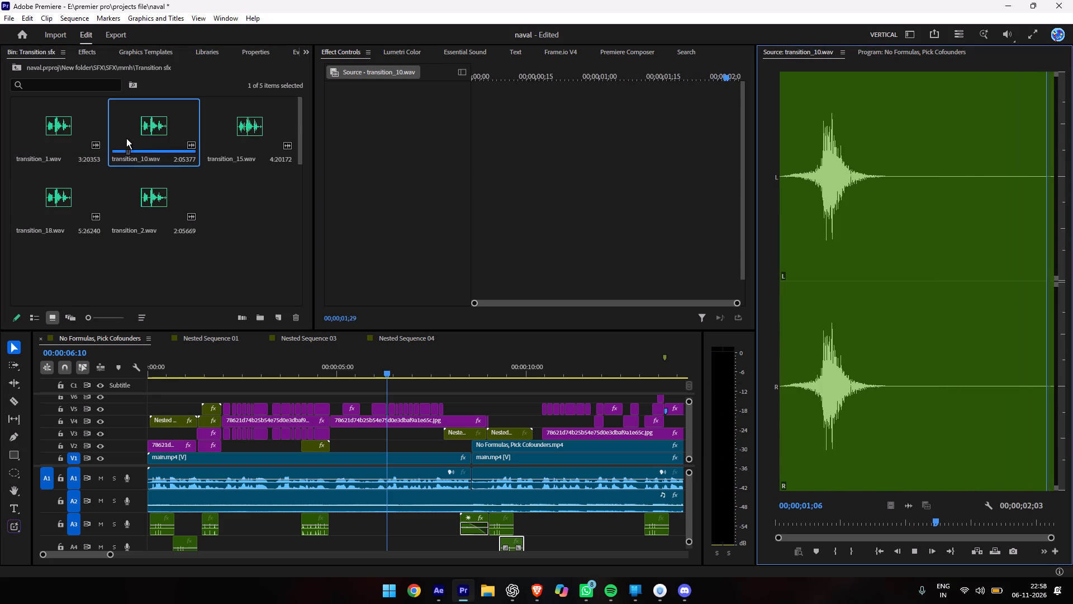
{"action": "key", "text": "space"}
{"action": "key", "text": "space"}
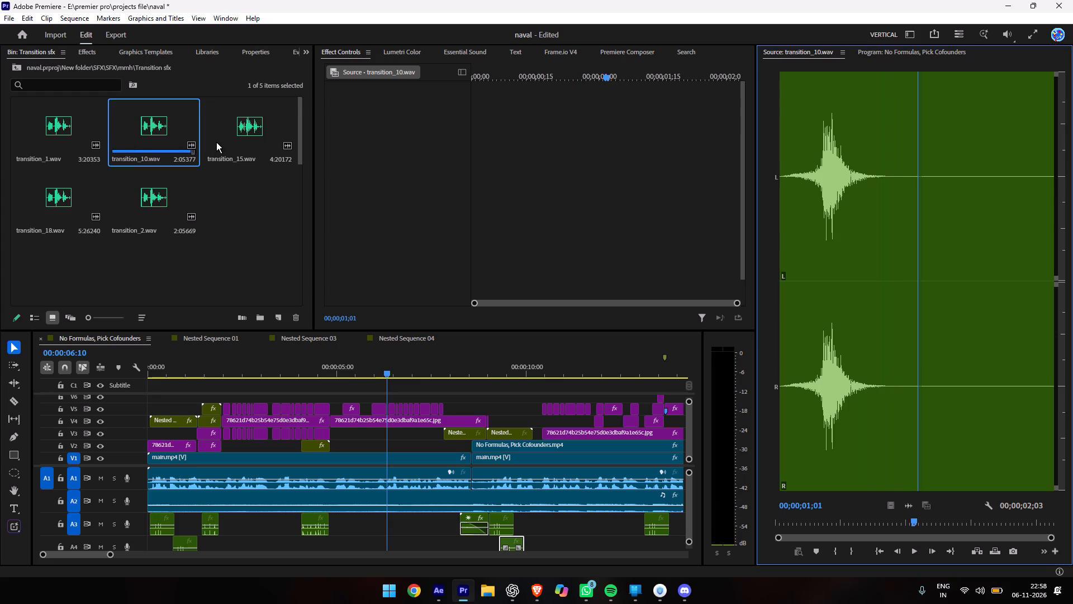
{"action": "double_click", "coordinate": [216, 142]}
{"action": "key", "text": "space"}
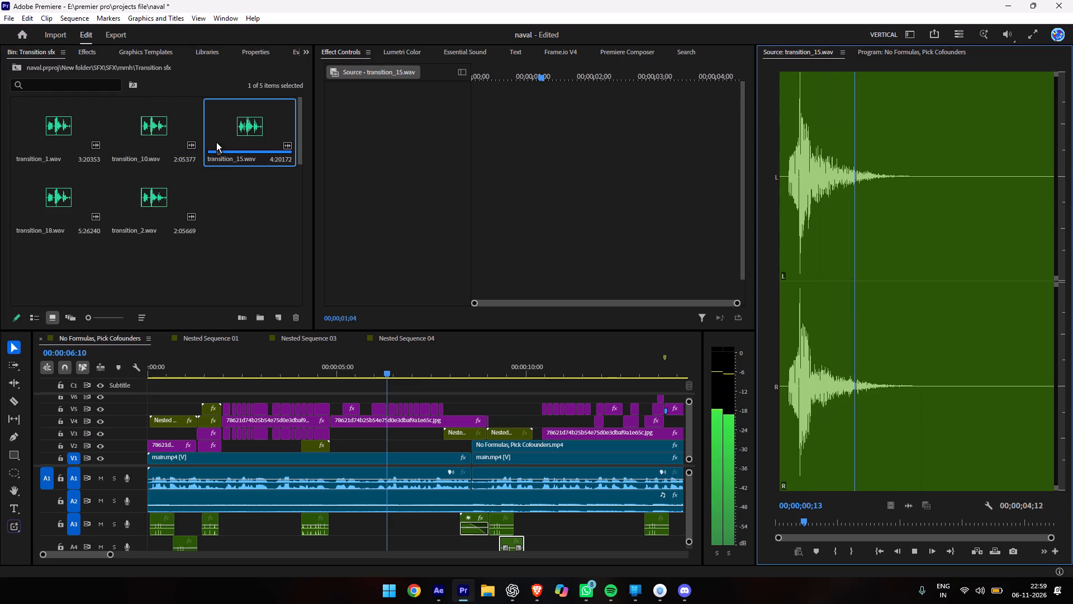
{"action": "key", "text": "space"}
{"action": "key", "text": "space"}
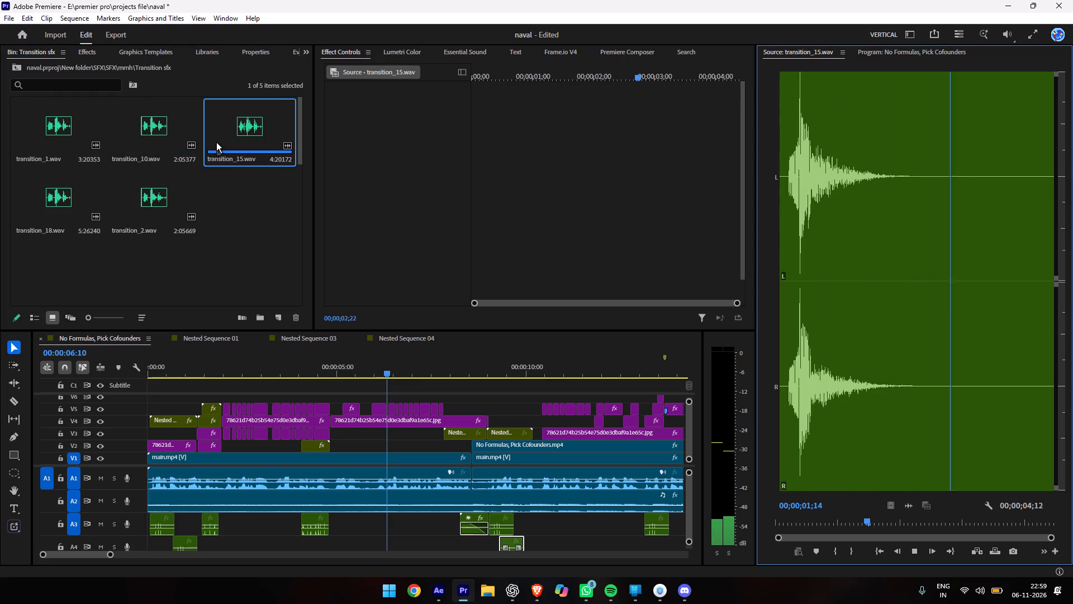
Audition transition_18.wav, transition_2.wav and transition_1.wav from the Transition sfx bin.
{"action": "double_click", "coordinate": [29, 212]}
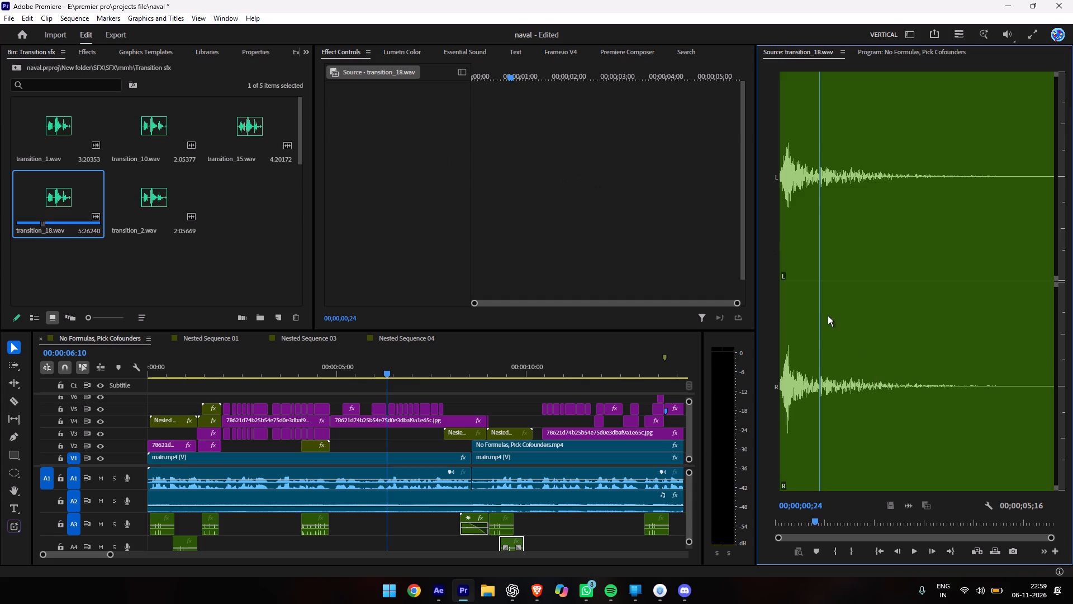
{"action": "left_click_drag", "start_coordinate": [823, 315], "coordinate": [681, 360]}
{"action": "key", "text": "space"}
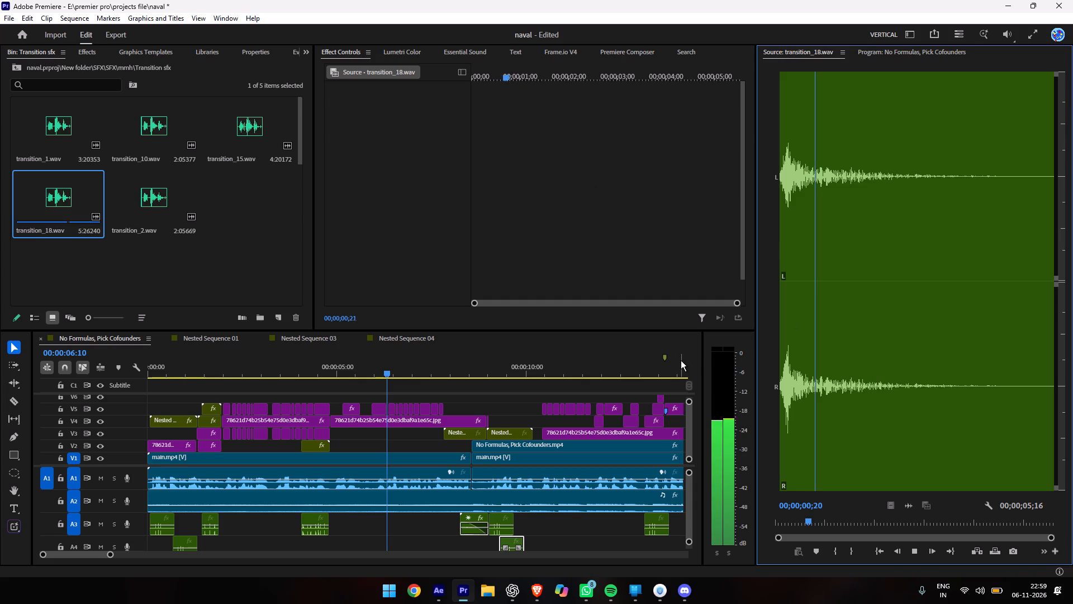
{"action": "key", "text": "space"}
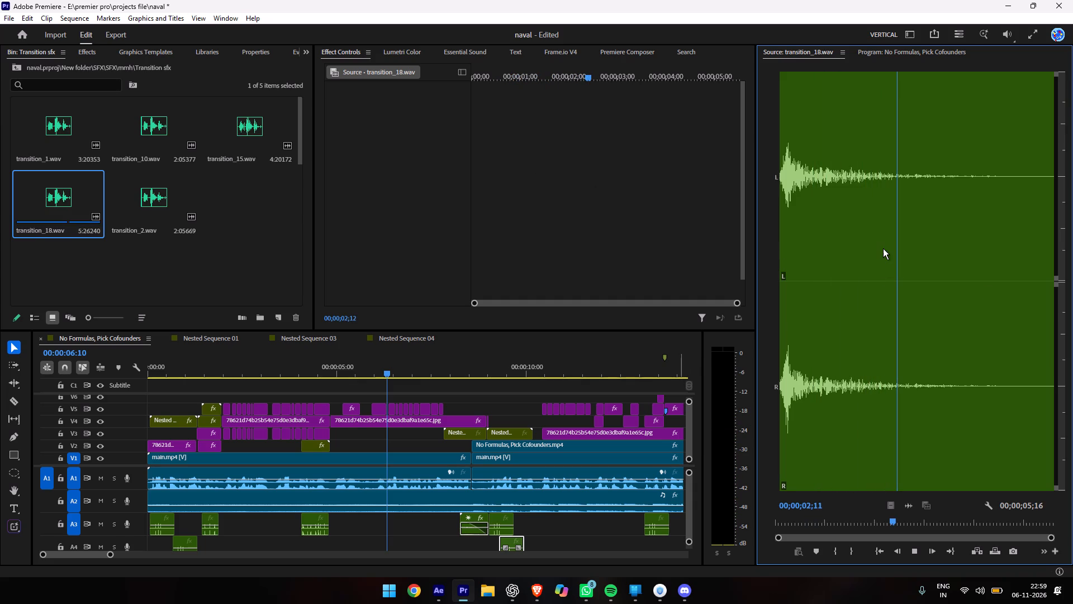
{"action": "left_click_drag", "start_coordinate": [804, 524], "coordinate": [729, 539]}
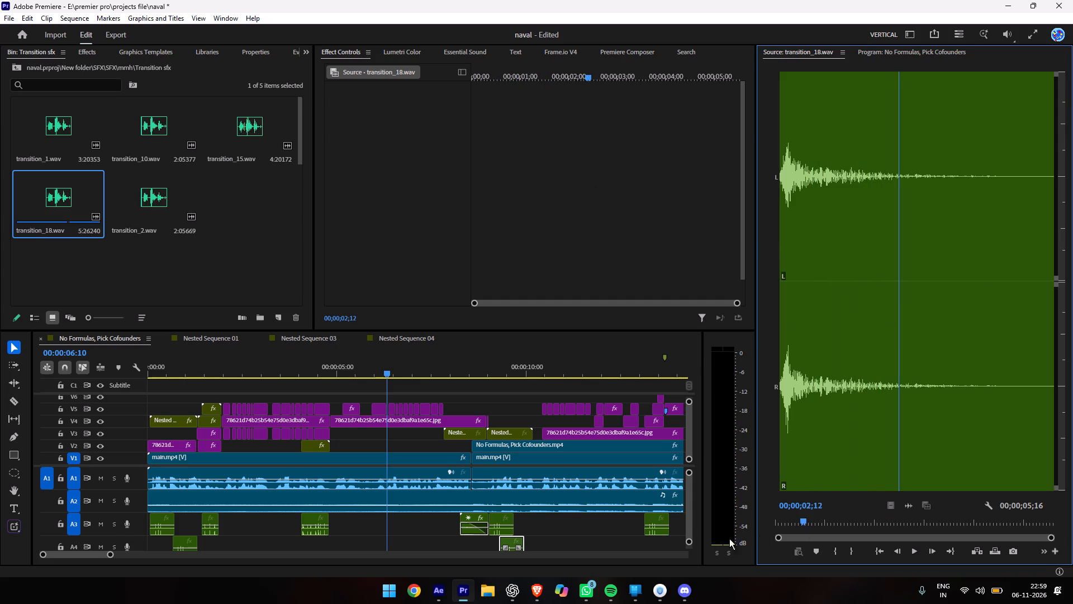
{"action": "left_click_drag", "start_coordinate": [729, 539], "coordinate": [692, 541]}
{"action": "key", "text": "space"}
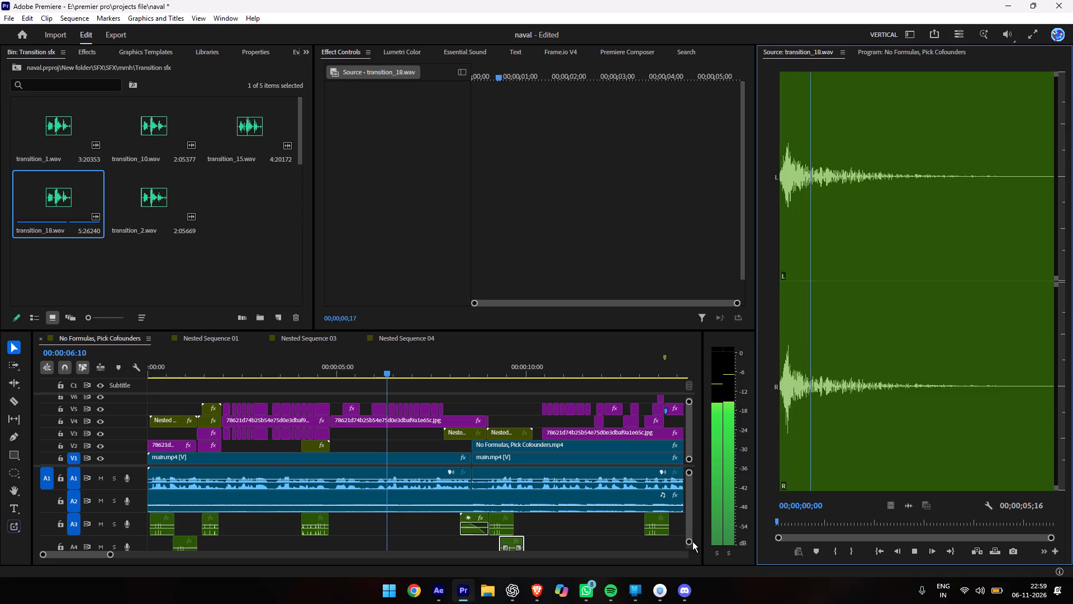
{"action": "double_click", "coordinate": [120, 208]}
{"action": "key", "text": "space"}
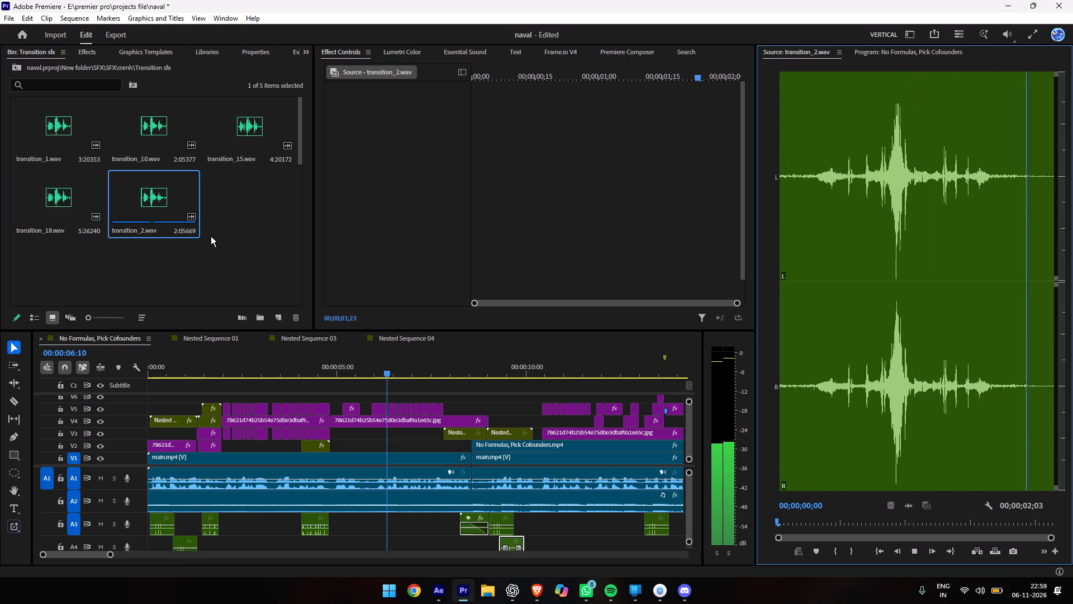
{"action": "double_click", "coordinate": [34, 135]}
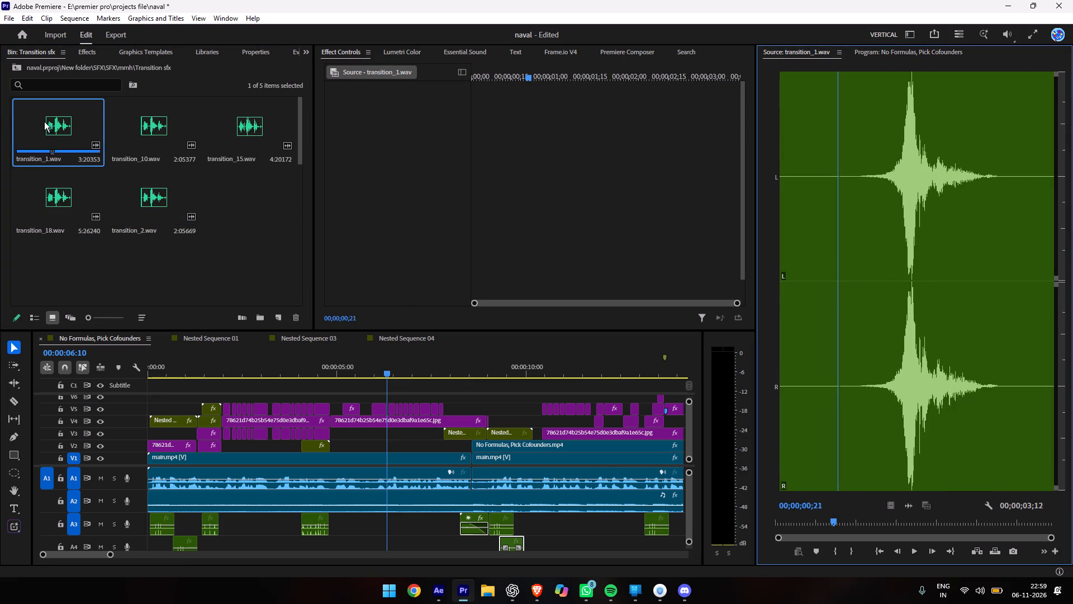
Place transition_1.wav on A4 starting about 3 seconds in, with its waveform peak at the V4 clip cut just before 00:00:05:00.
{"action": "left_click", "coordinate": [893, 55]}
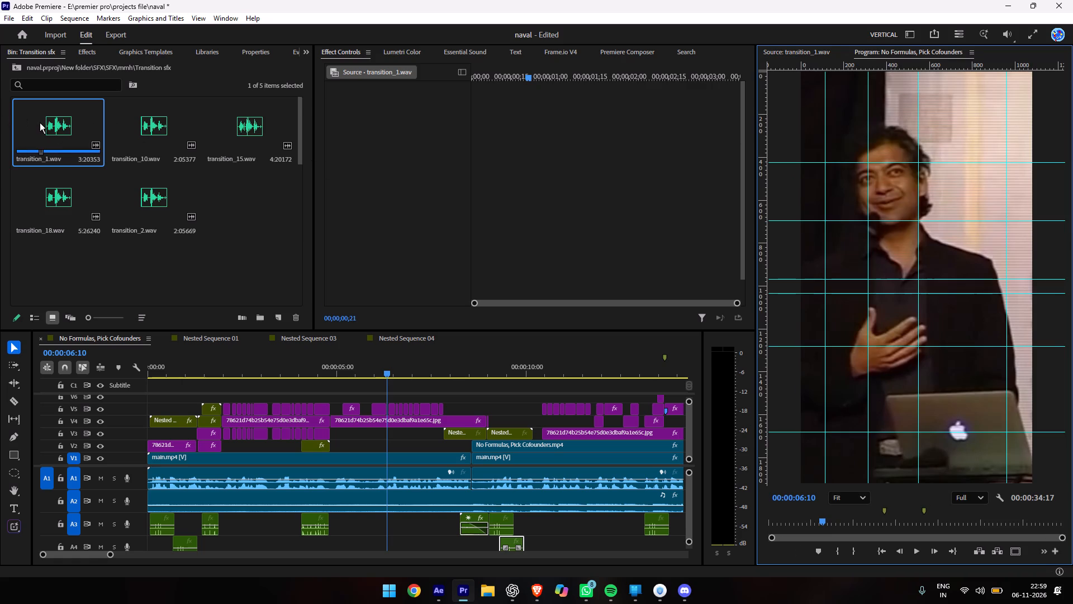
{"action": "left_click_drag", "start_coordinate": [40, 122], "coordinate": [203, 536]}
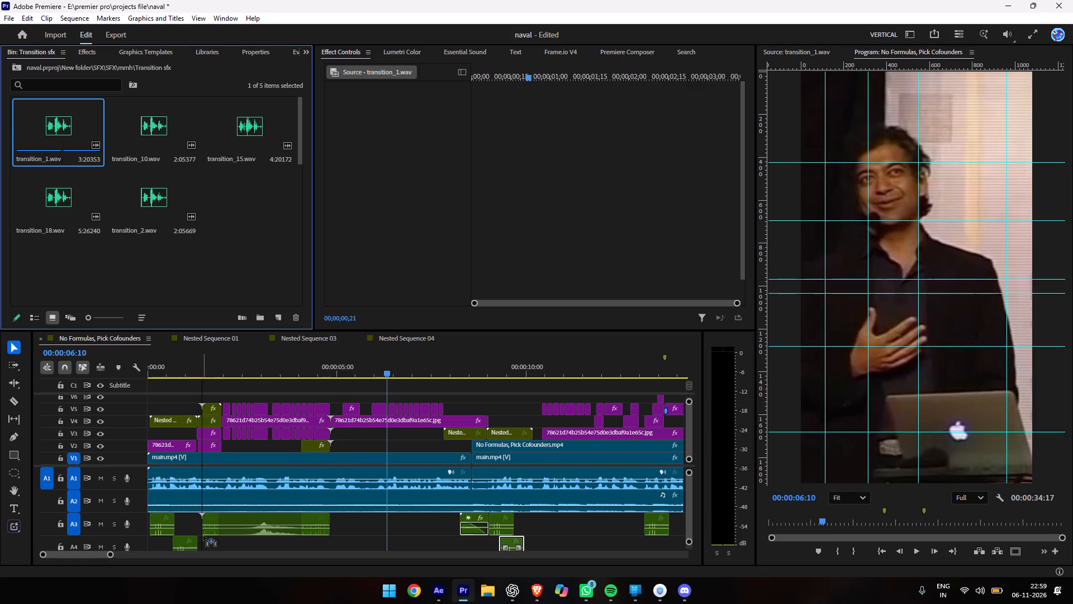
{"action": "left_click_drag", "start_coordinate": [203, 536], "coordinate": [203, 539]}
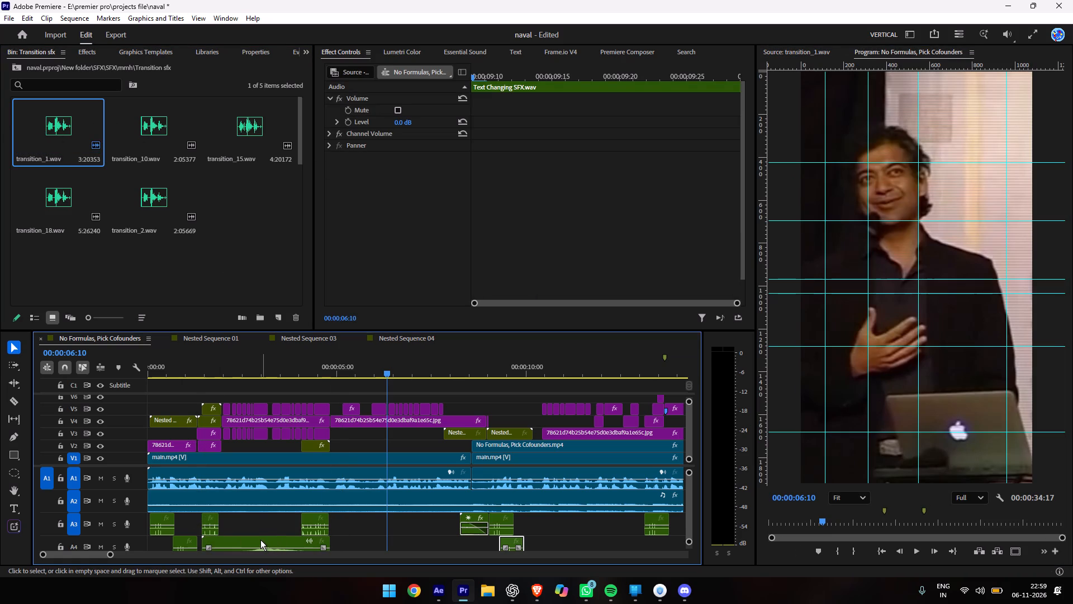
{"action": "left_click_drag", "start_coordinate": [260, 540], "coordinate": [338, 535]}
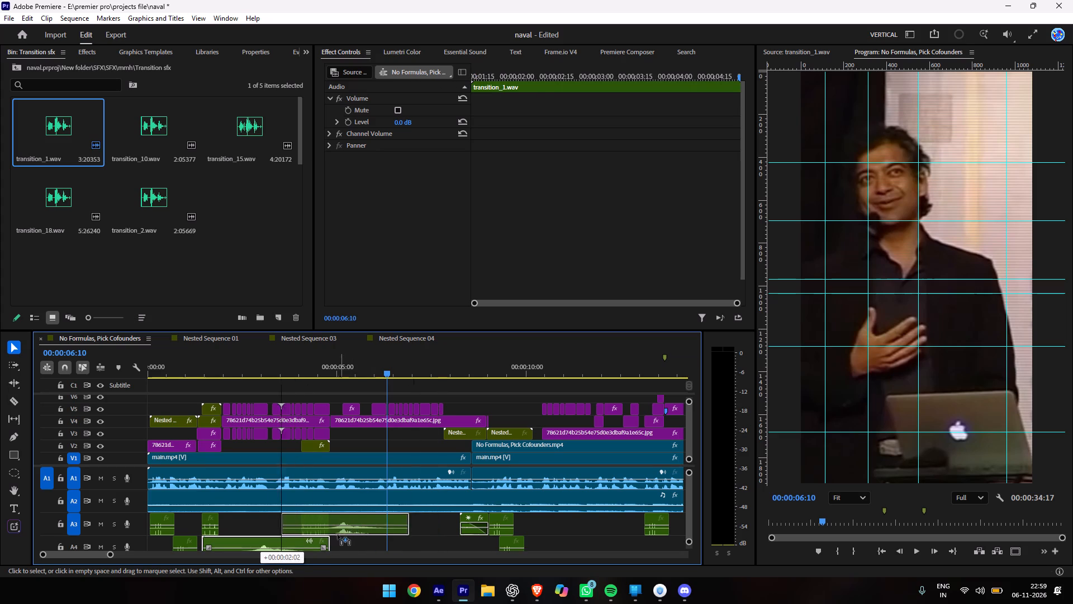
{"action": "left_click_drag", "start_coordinate": [338, 535], "coordinate": [324, 546]}
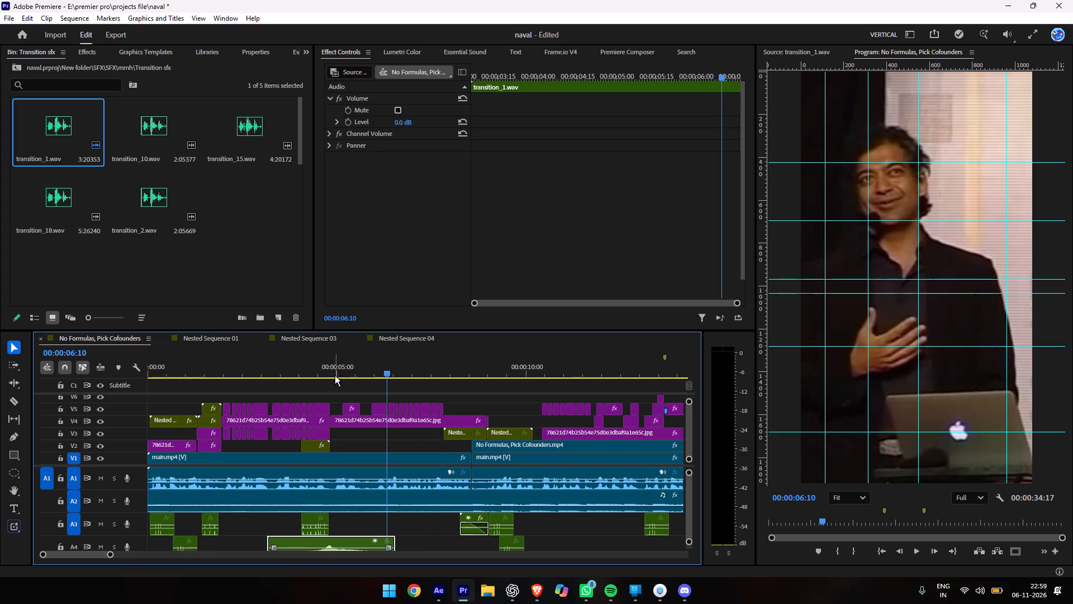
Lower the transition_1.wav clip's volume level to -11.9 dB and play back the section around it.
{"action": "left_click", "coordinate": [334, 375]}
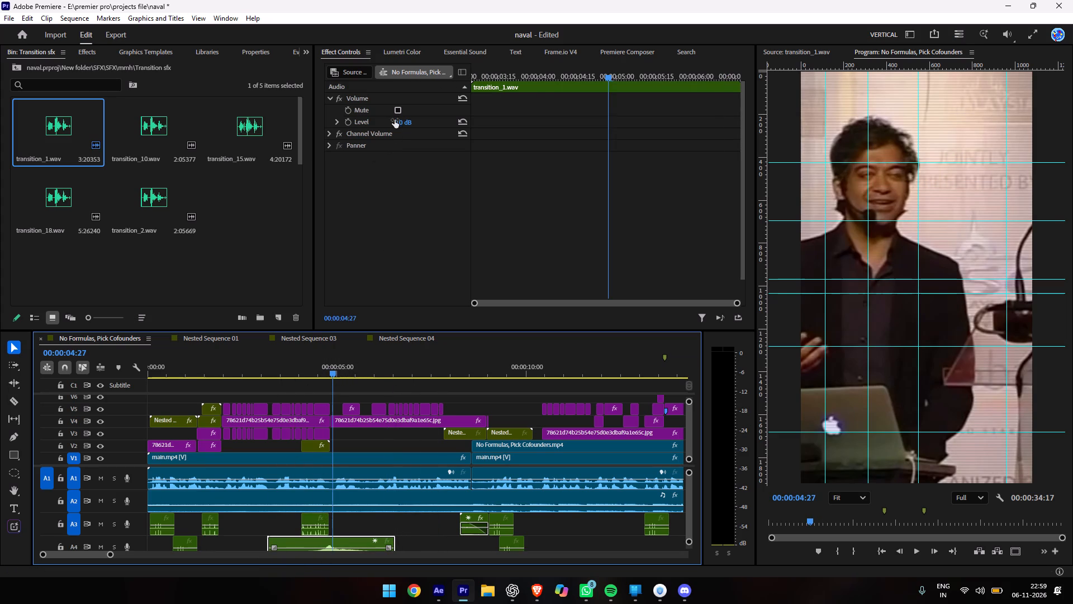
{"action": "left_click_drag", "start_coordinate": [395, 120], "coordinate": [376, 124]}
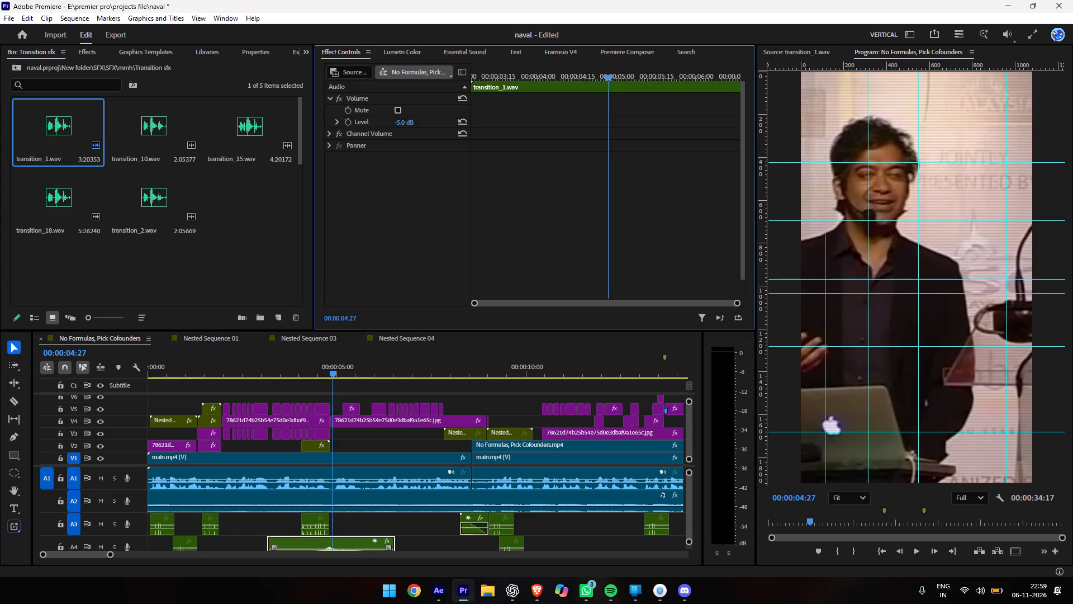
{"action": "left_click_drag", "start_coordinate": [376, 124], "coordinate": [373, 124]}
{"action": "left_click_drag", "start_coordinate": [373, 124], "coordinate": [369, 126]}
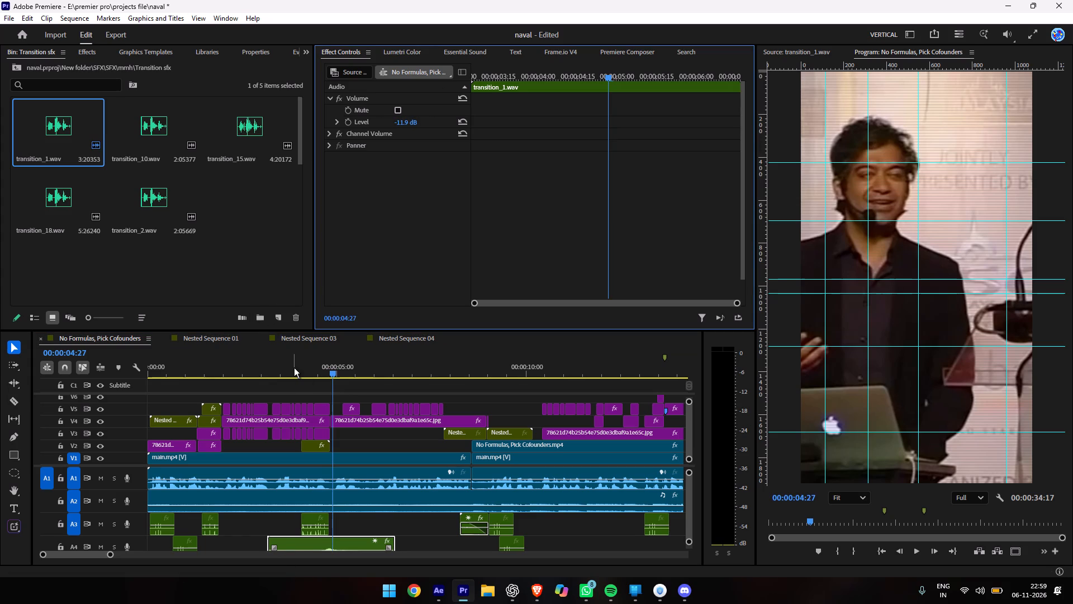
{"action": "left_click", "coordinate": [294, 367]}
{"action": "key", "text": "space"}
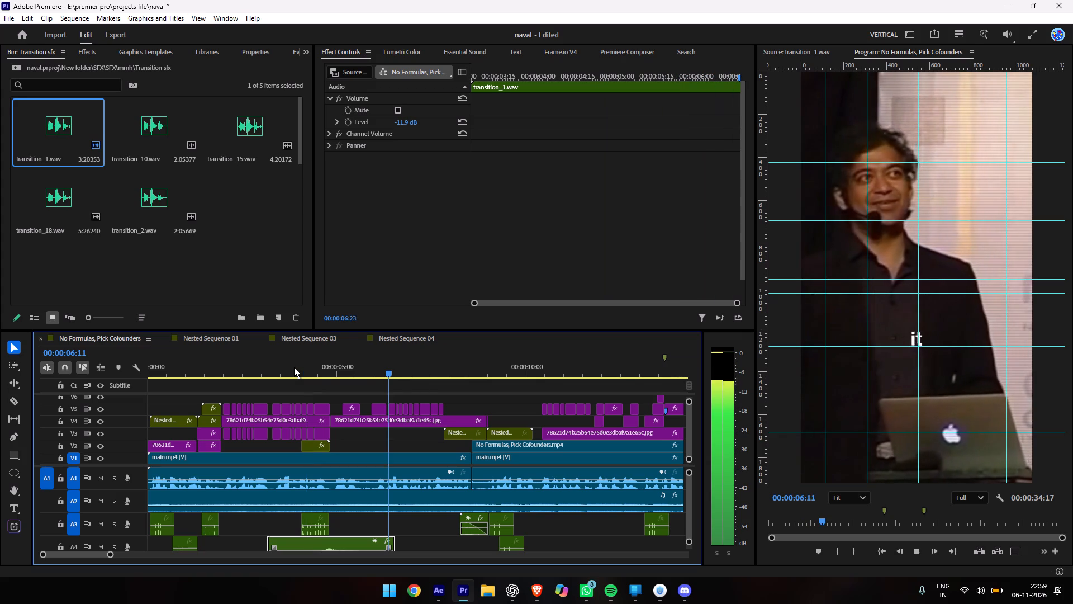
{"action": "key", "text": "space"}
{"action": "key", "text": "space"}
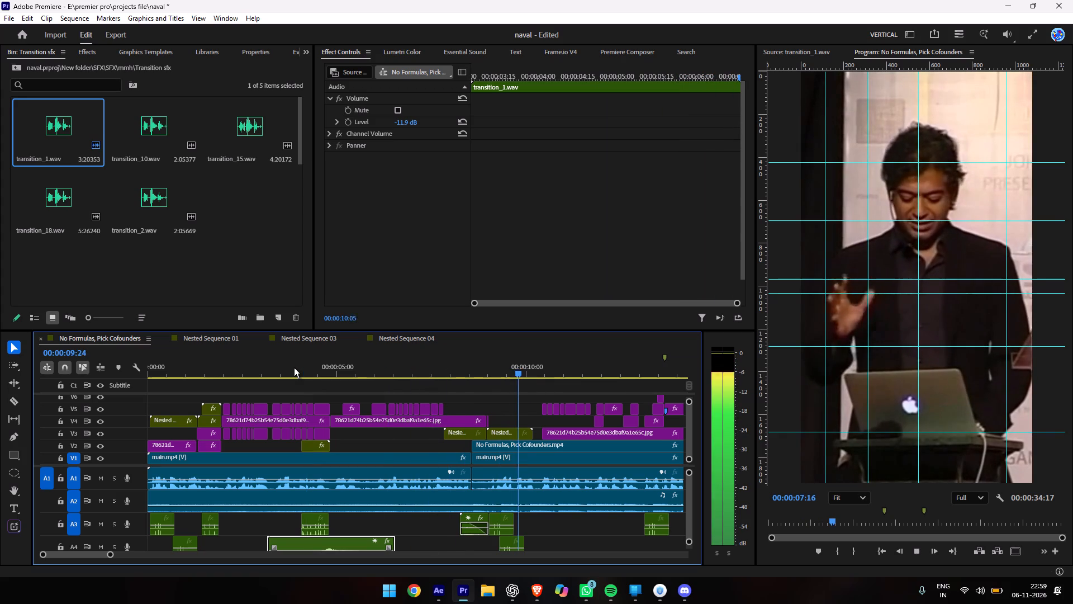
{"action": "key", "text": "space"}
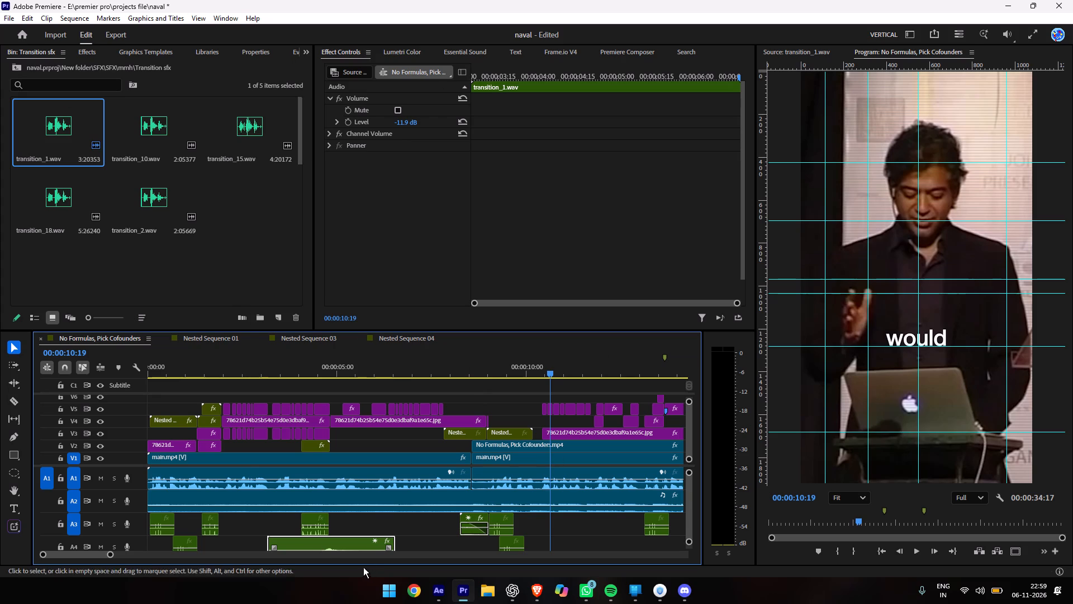
Set the volume level of the transition_1.wav clip on A4 to -9.2 dB.
{"action": "left_click", "coordinate": [325, 545]}
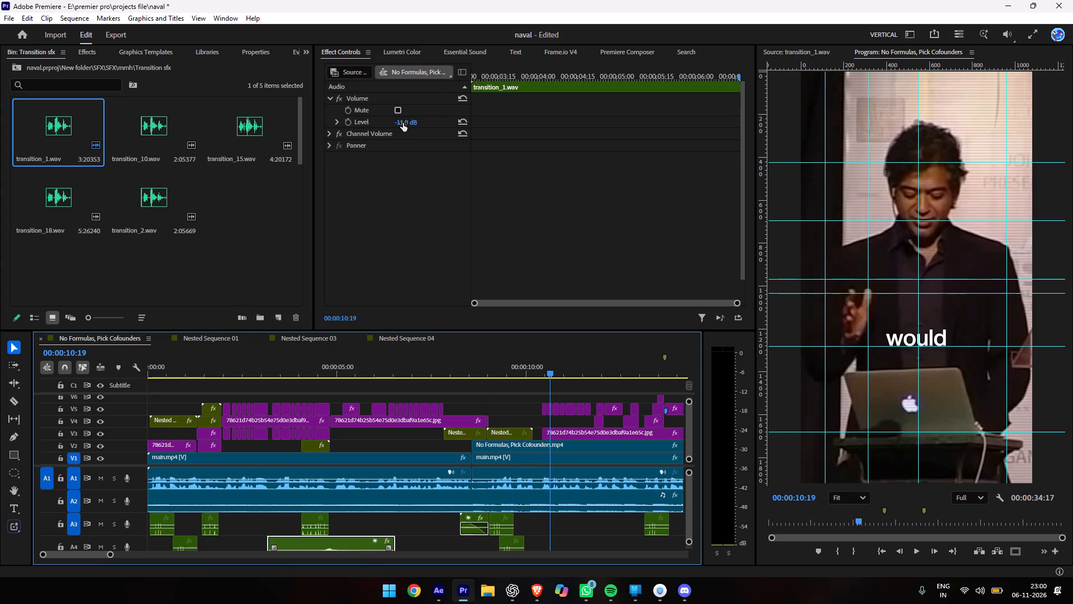
{"action": "left_click", "coordinate": [403, 123]}
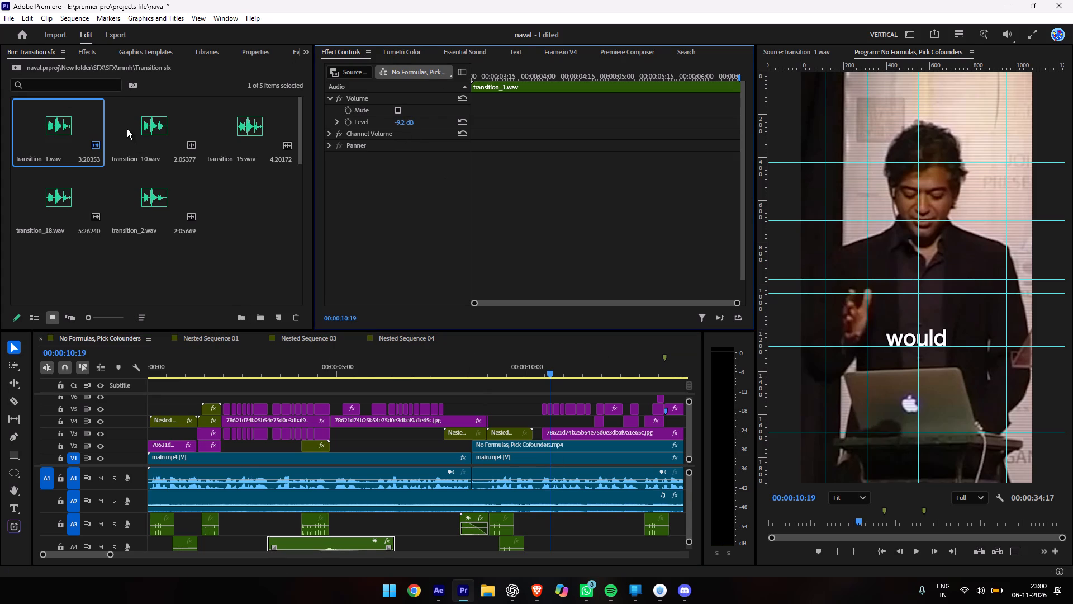
Audition transition_10.wav and place it on A3 about 2 seconds into the sequence, after the short sound effect clip there.
{"action": "double_click", "coordinate": [127, 129]}
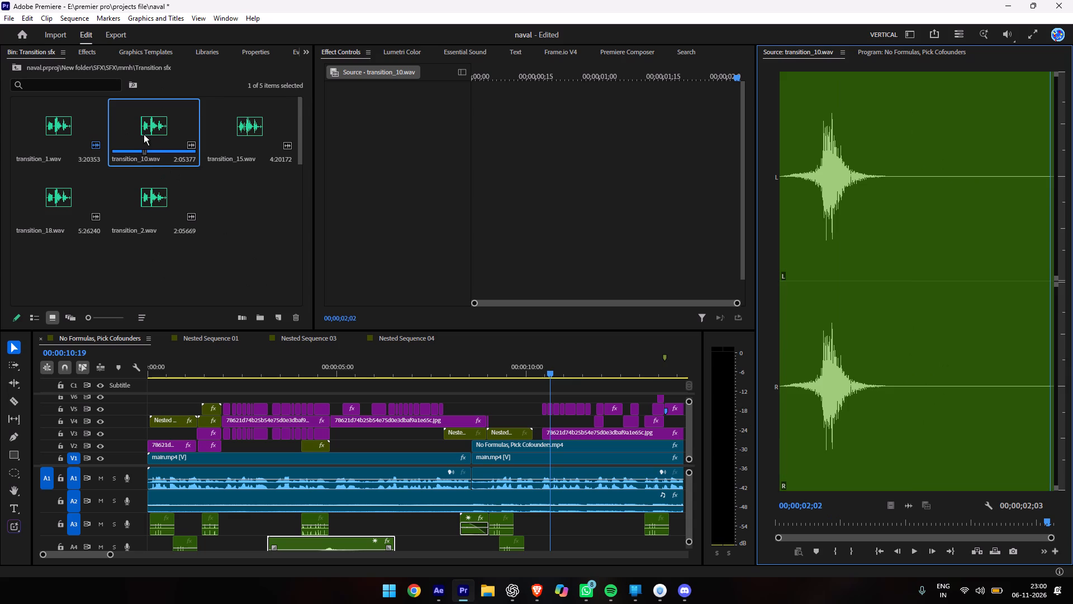
{"action": "left_click_drag", "start_coordinate": [144, 134], "coordinate": [220, 539]}
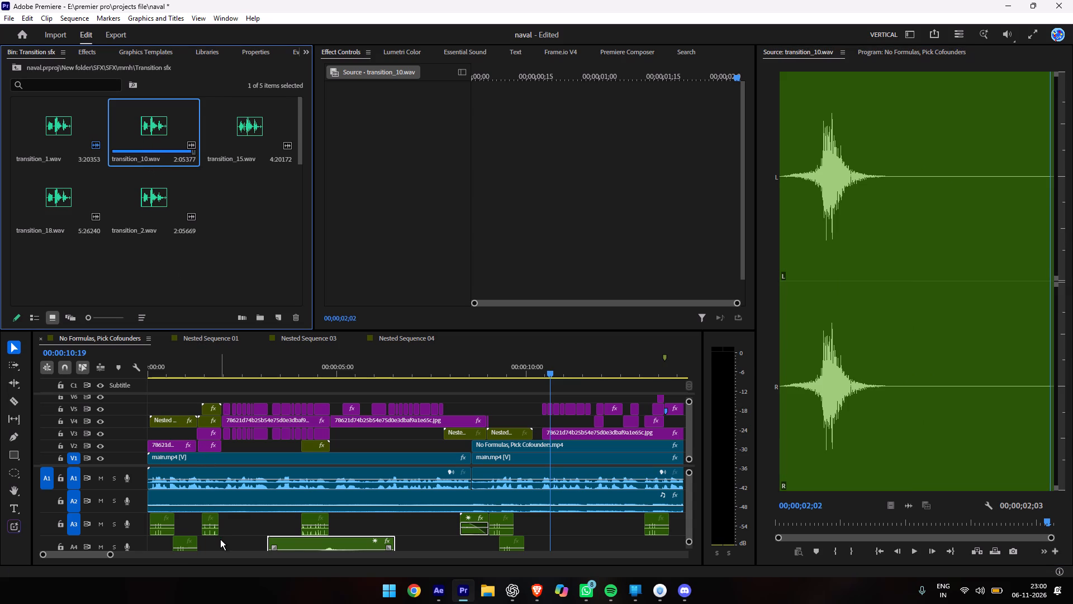
{"action": "left_click_drag", "start_coordinate": [145, 141], "coordinate": [224, 548]}
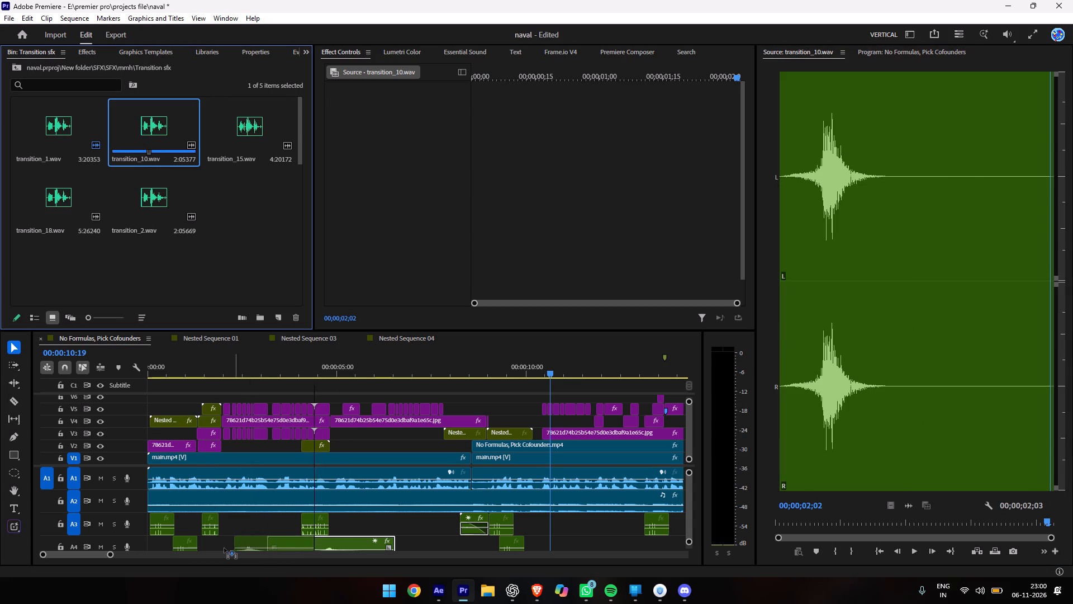
{"action": "left_click_drag", "start_coordinate": [224, 548], "coordinate": [229, 537]}
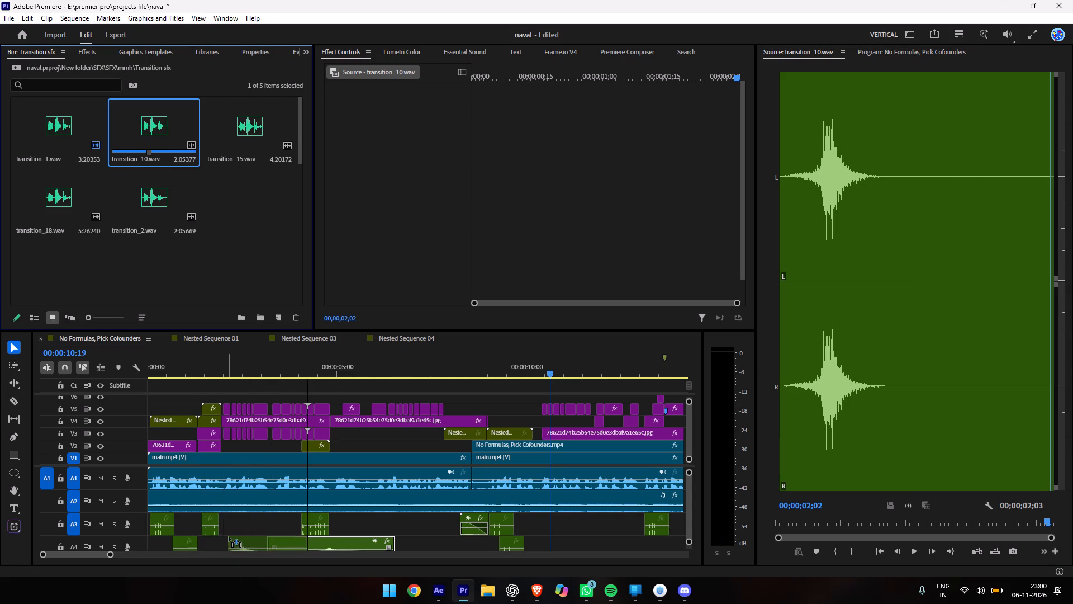
{"action": "left_click_drag", "start_coordinate": [229, 537], "coordinate": [220, 527]}
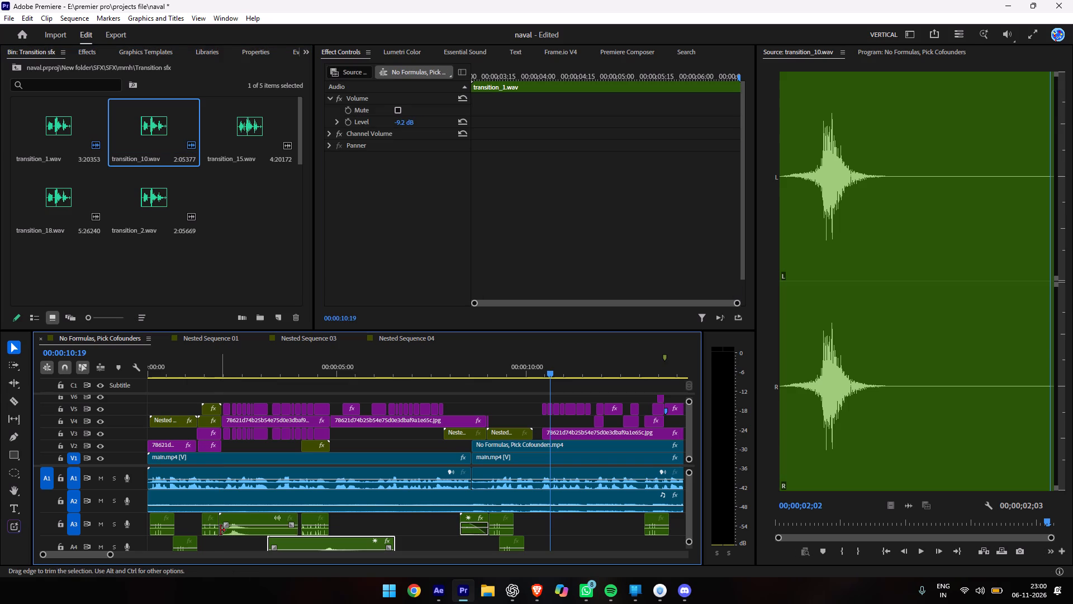
Trim the start and the silent tail of the transition_10.wav clip on A3, leaving just over 1 second.
{"action": "left_click_drag", "start_coordinate": [220, 530], "coordinate": [226, 531]}
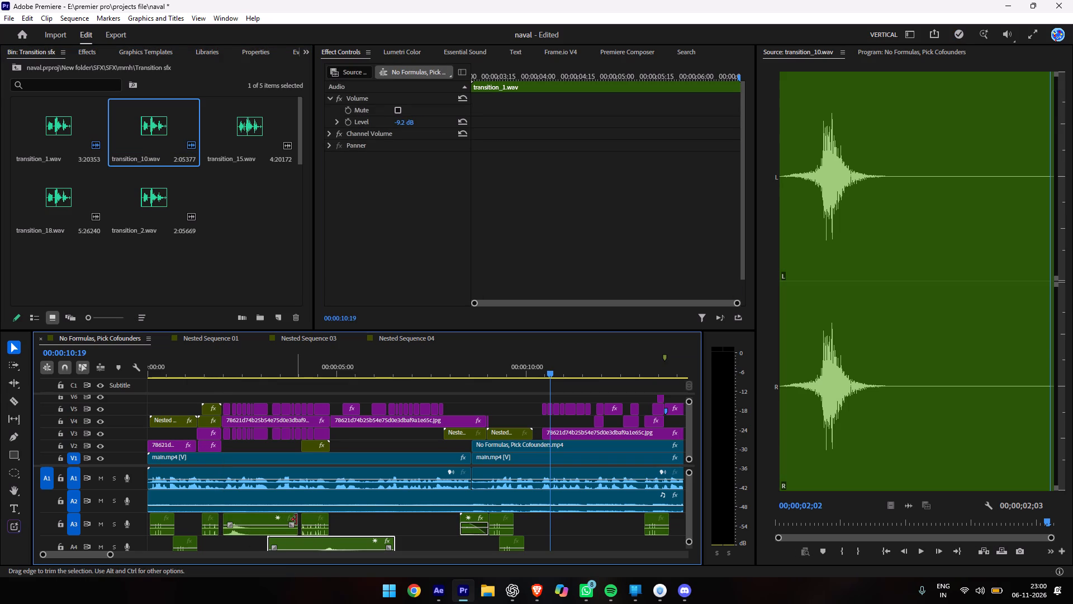
{"action": "left_click_drag", "start_coordinate": [296, 520], "coordinate": [264, 522]}
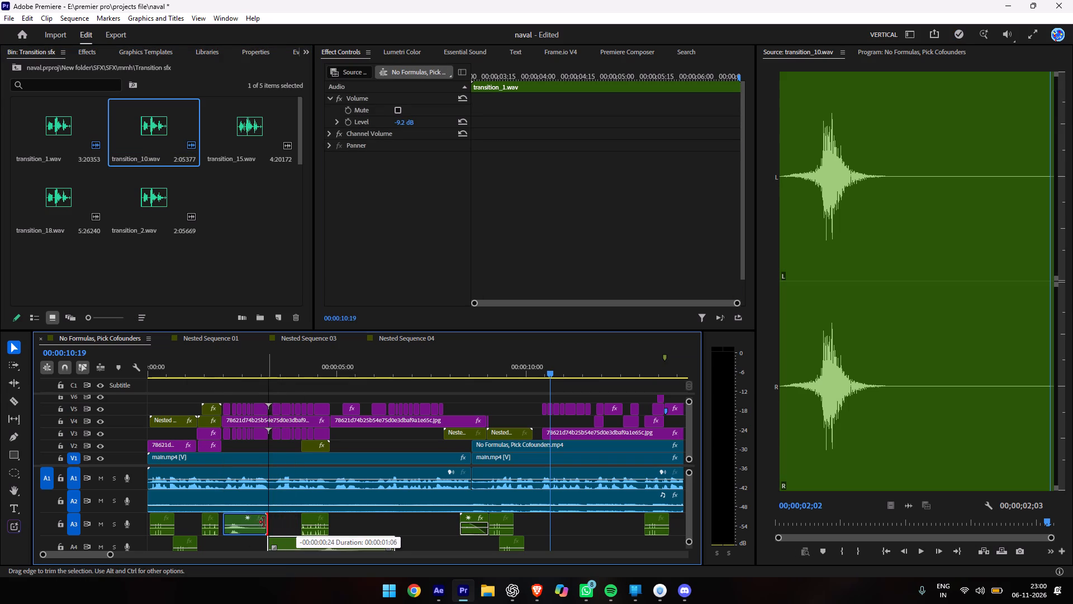
{"action": "left_click_drag", "start_coordinate": [264, 522], "coordinate": [264, 525]}
Move the trimmed transition_10.wav clip to A4 starting at about 00:00:01:18, and play back the section.
{"action": "left_click_drag", "start_coordinate": [241, 532], "coordinate": [231, 540]}
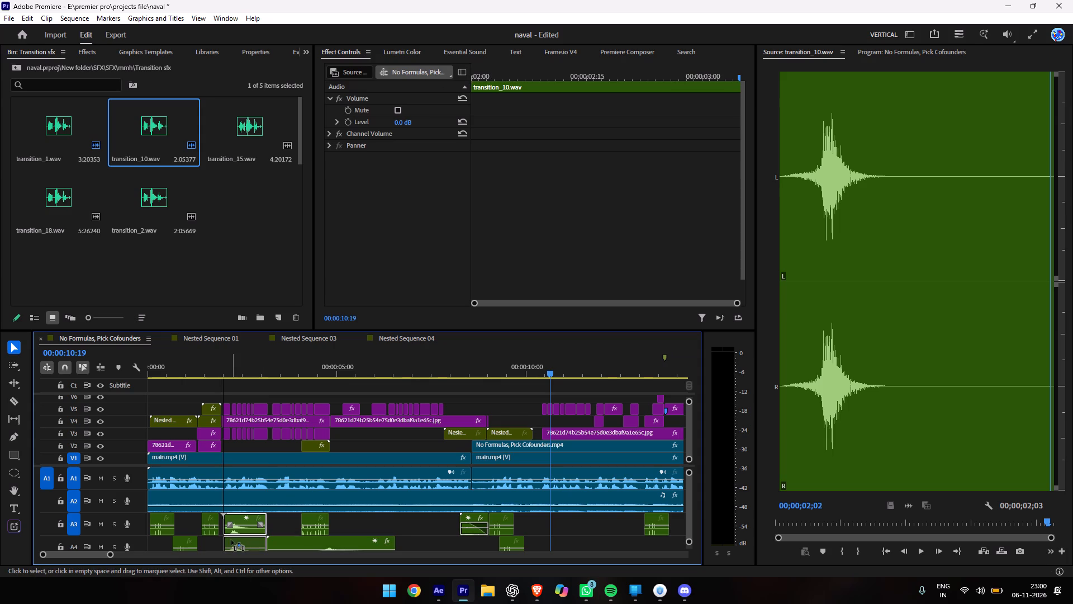
{"action": "left_click_drag", "start_coordinate": [231, 540], "coordinate": [225, 544]}
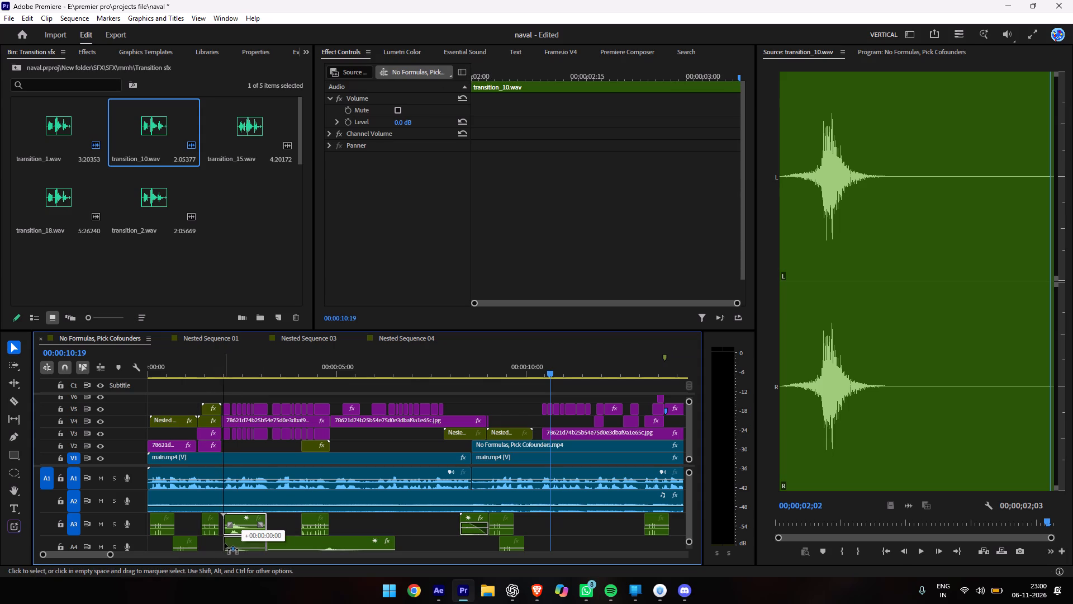
{"action": "left_click_drag", "start_coordinate": [225, 544], "coordinate": [220, 546]}
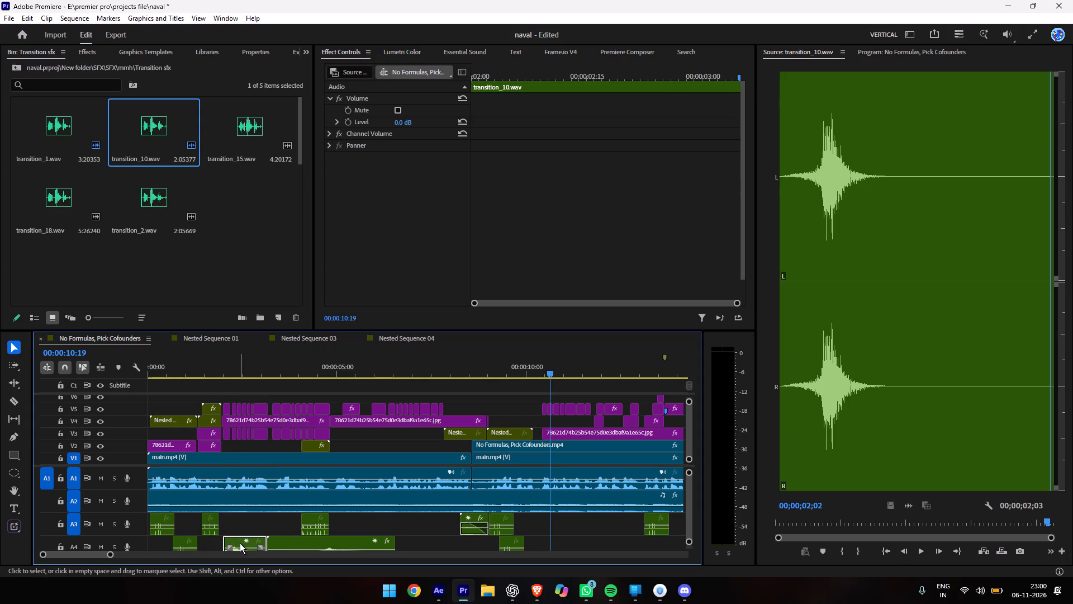
{"action": "left_click_drag", "start_coordinate": [240, 543], "coordinate": [229, 543]}
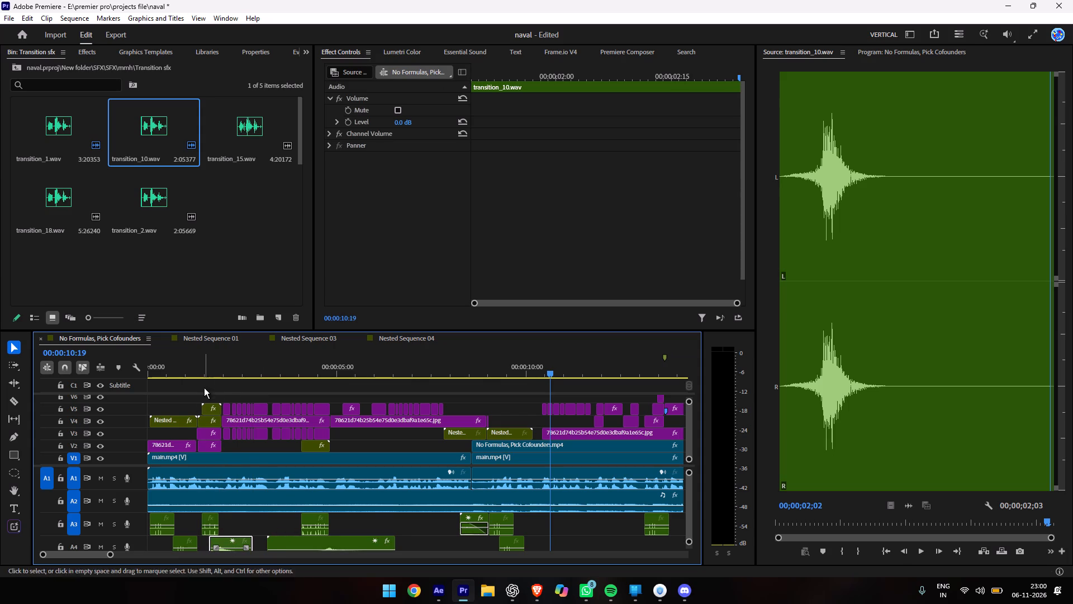
{"action": "left_click", "coordinate": [210, 364]}
{"action": "key", "text": "space"}
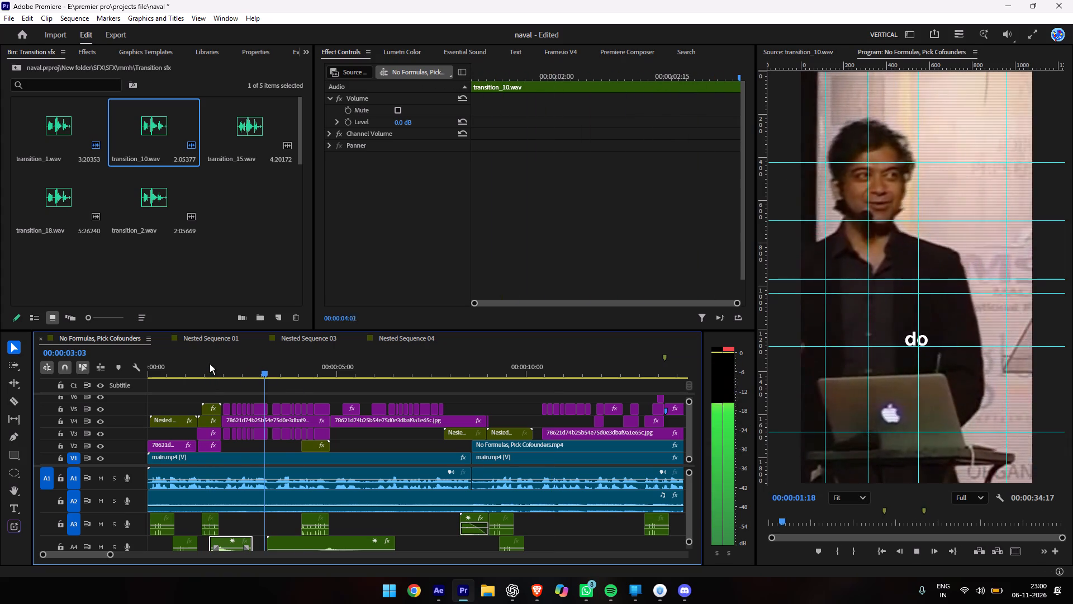
{"action": "key", "text": "space"}
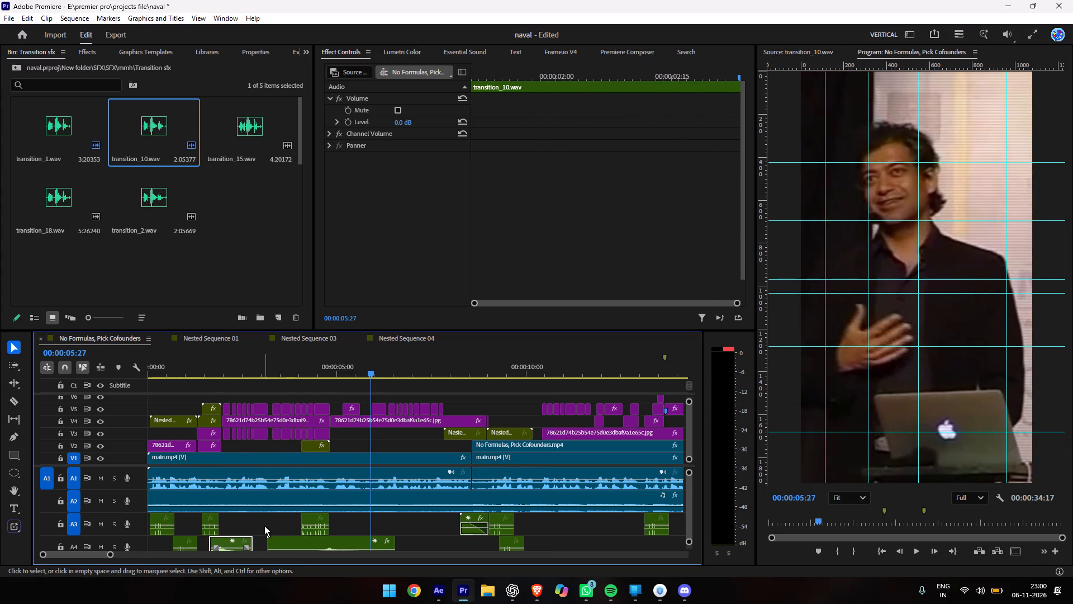
Move the transition_1.wav clip from A4 to a new track A5, starting at about 7.5 seconds.
{"action": "scroll", "coordinate": [264, 526], "scroll_direction": "down", "scroll_amount": 3, "text": "ctrl"}
{"action": "left_click", "coordinate": [317, 515]}
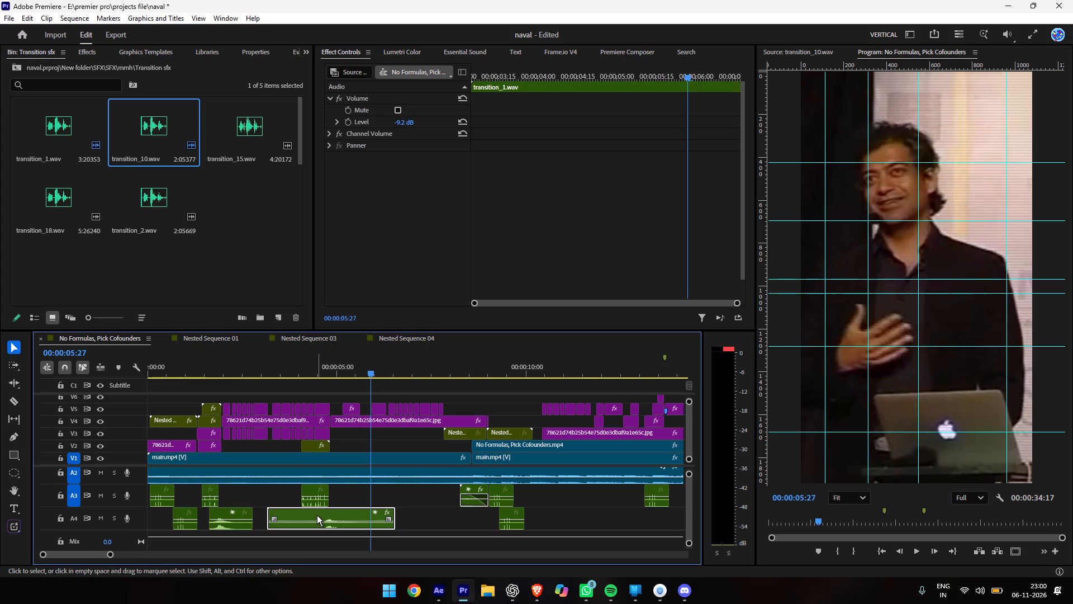
{"action": "left_click_drag", "start_coordinate": [317, 515], "coordinate": [481, 528]}
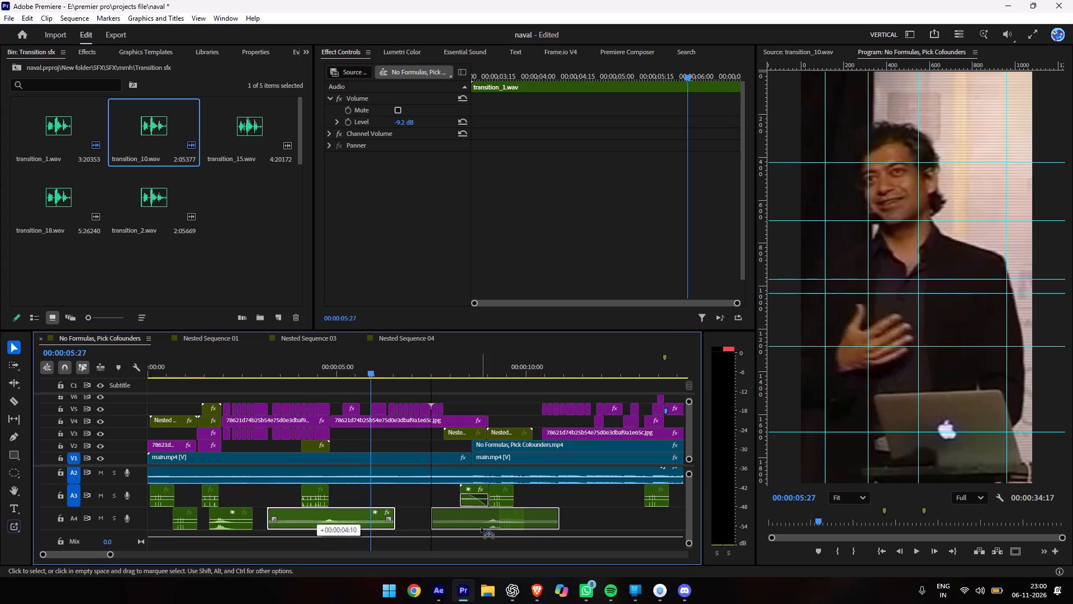
{"action": "left_click_drag", "start_coordinate": [481, 528], "coordinate": [604, 527]}
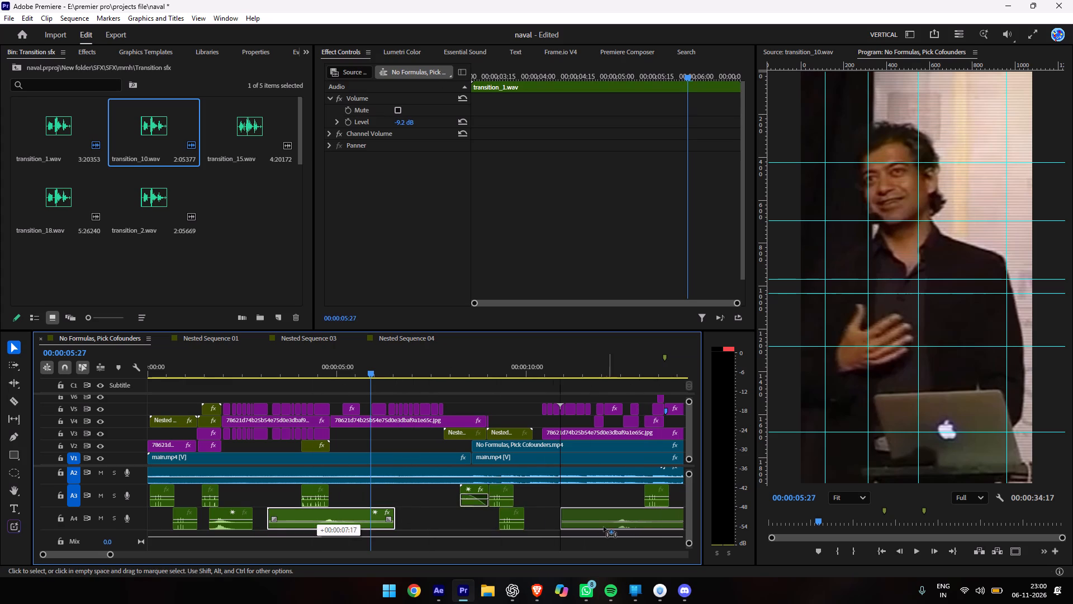
{"action": "left_click_drag", "start_coordinate": [604, 527], "coordinate": [490, 532]}
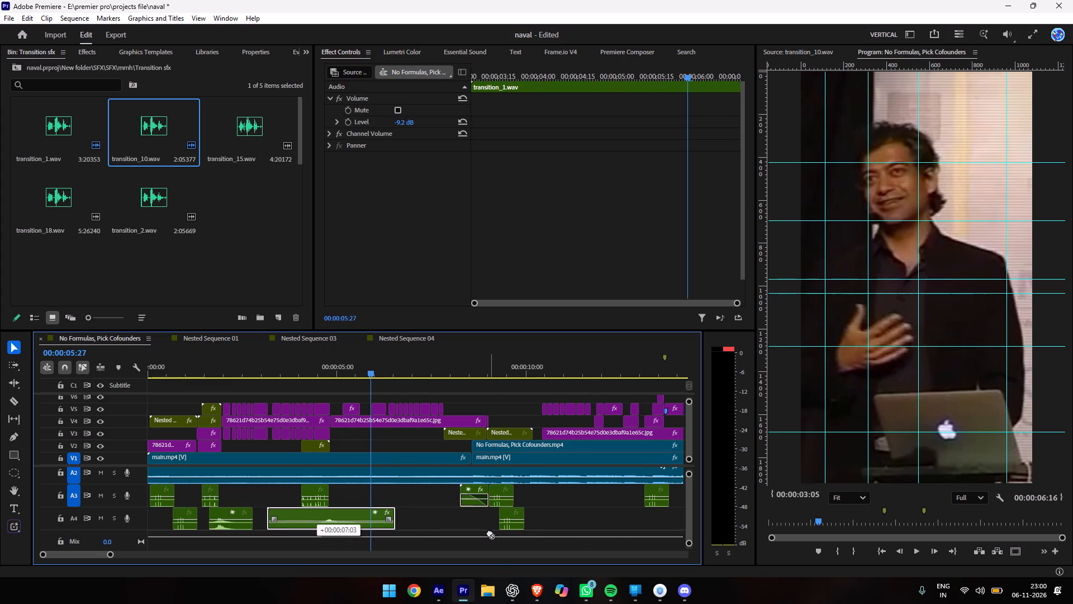
{"action": "left_click_drag", "start_coordinate": [490, 532], "coordinate": [444, 509]}
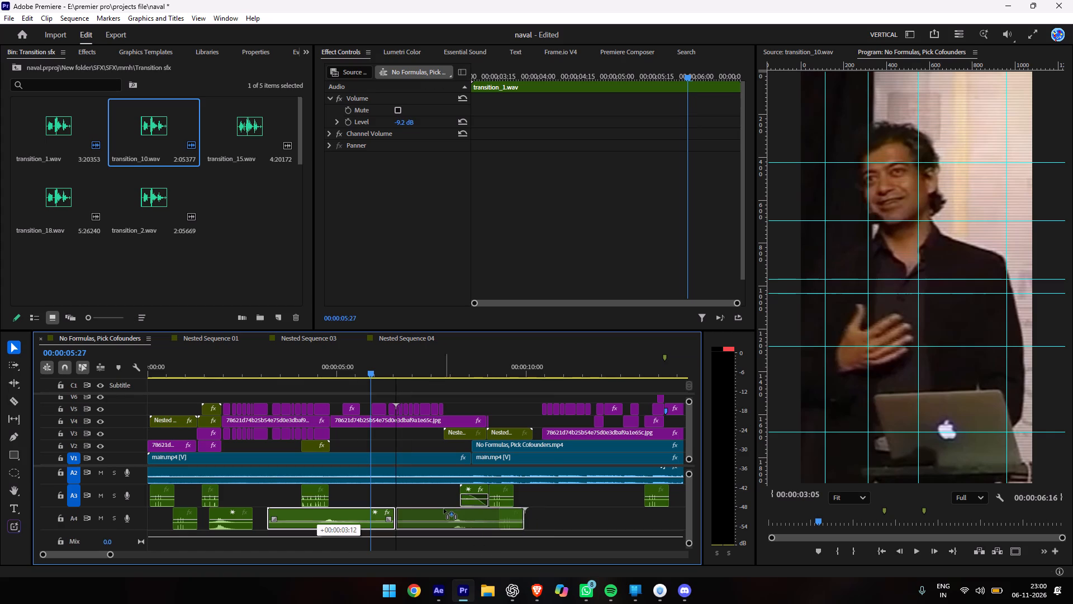
{"action": "left_click_drag", "start_coordinate": [444, 509], "coordinate": [408, 512]}
{"action": "scroll", "coordinate": [403, 501], "scroll_direction": "down", "scroll_amount": 4, "text": "ctrl"}
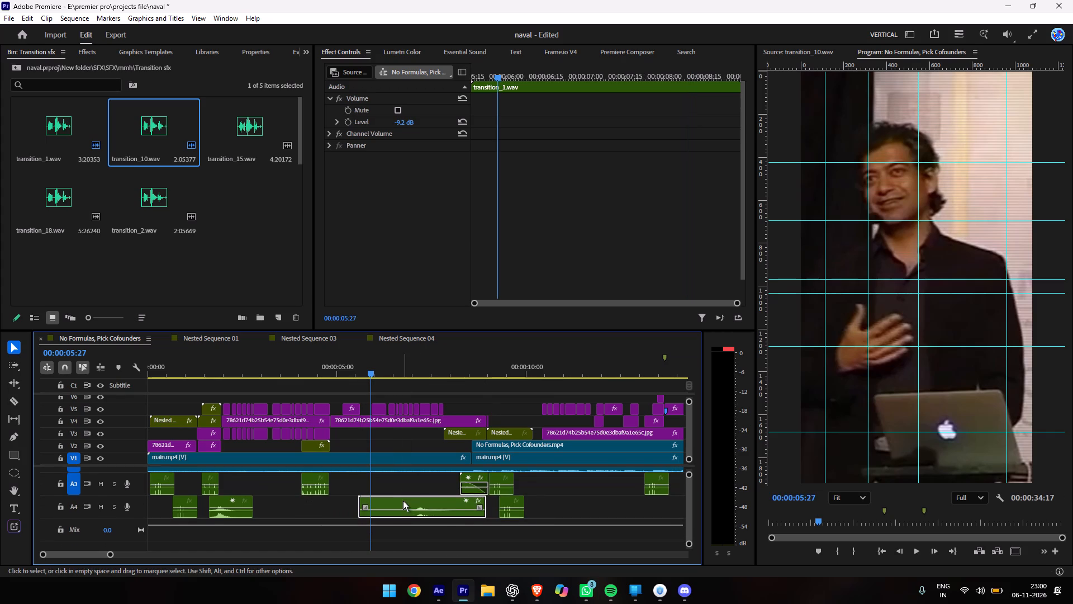
{"action": "left_click_drag", "start_coordinate": [418, 502], "coordinate": [494, 549]}
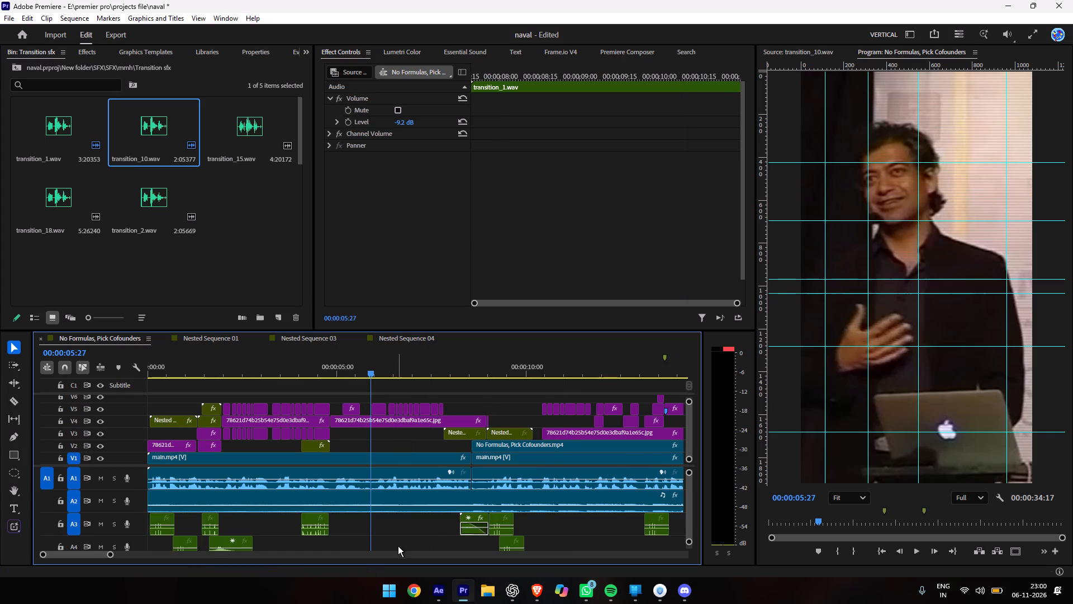
{"action": "scroll", "coordinate": [398, 545], "scroll_direction": "down", "scroll_amount": 5, "text": "ctrl"}
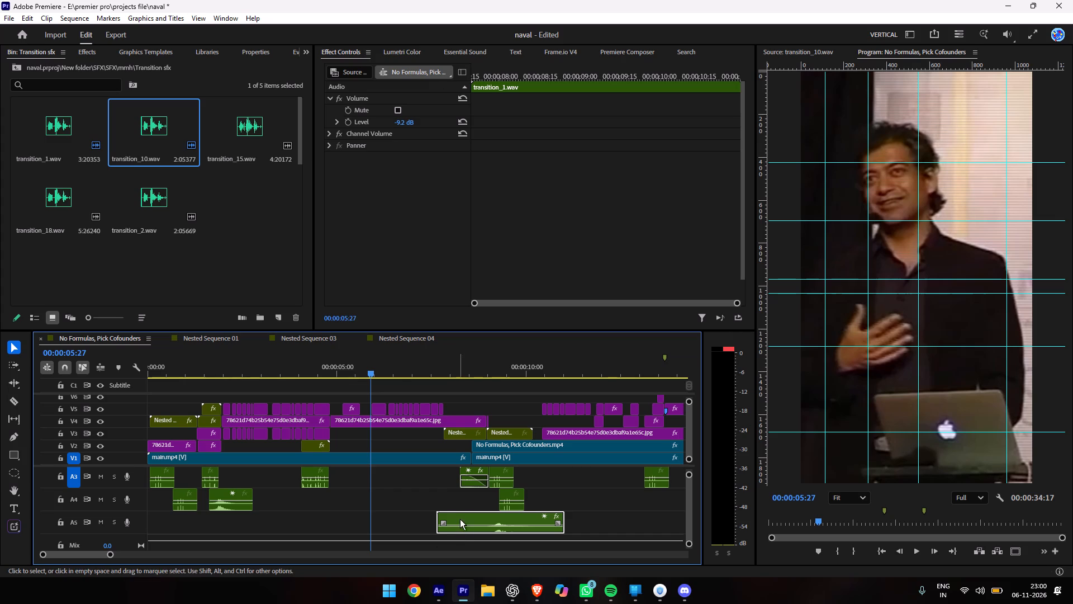
{"action": "left_click_drag", "start_coordinate": [464, 515], "coordinate": [459, 513]}
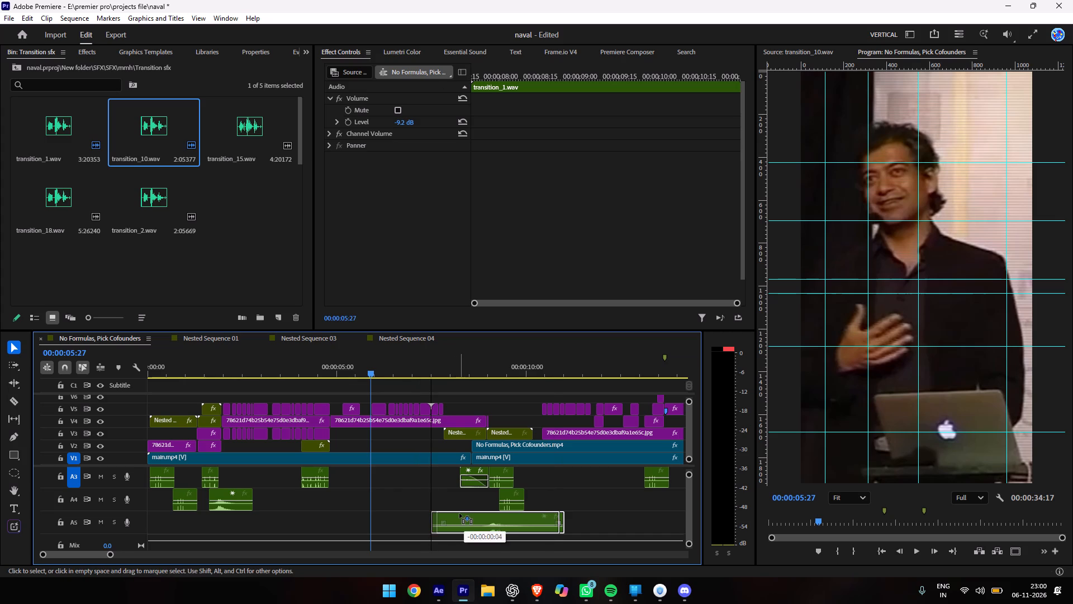
{"action": "left_click_drag", "start_coordinate": [459, 513], "coordinate": [458, 513]}
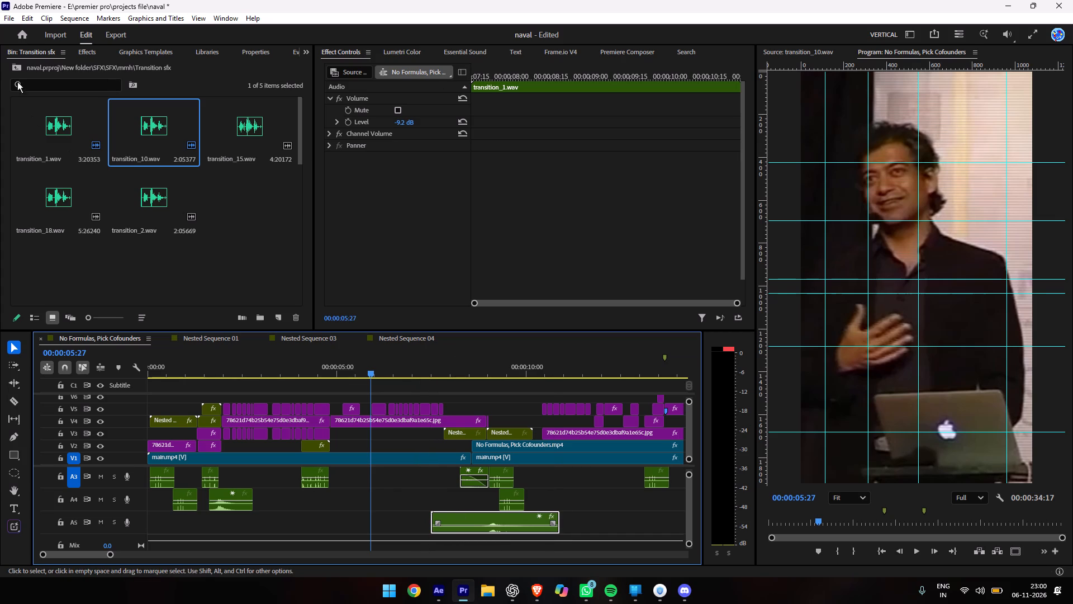
Audition the sound effects in the Risers bin, from HE_Riser_004.wav to Riser Dramatic.wav, returning to HE_Riser_004.wav.
{"action": "left_click", "coordinate": [16, 70]}
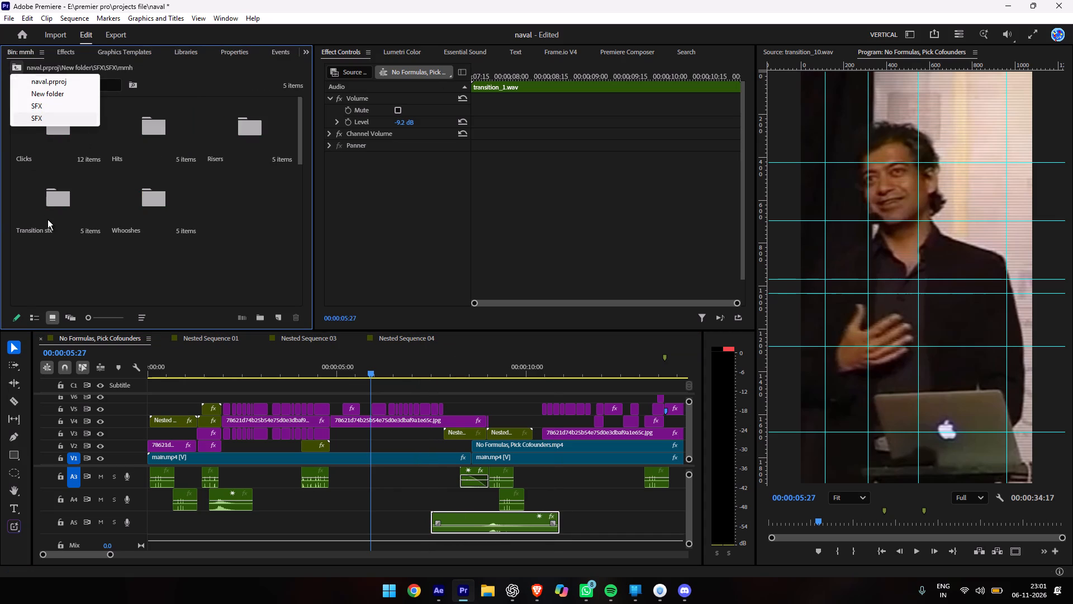
{"action": "left_click", "coordinate": [46, 215]}
{"action": "double_click", "coordinate": [229, 133]}
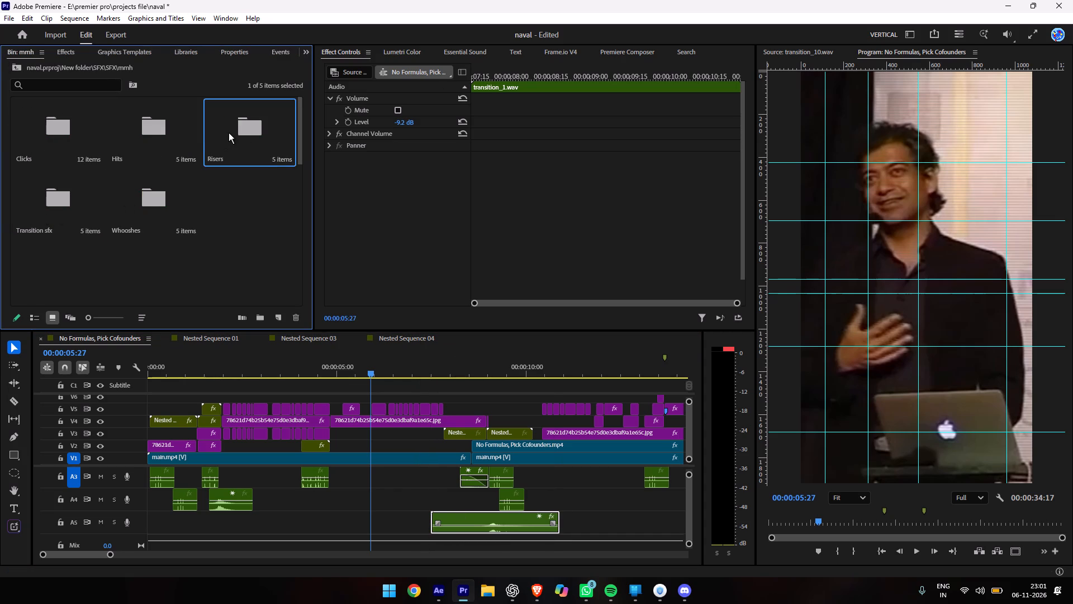
{"action": "double_click", "coordinate": [21, 140]}
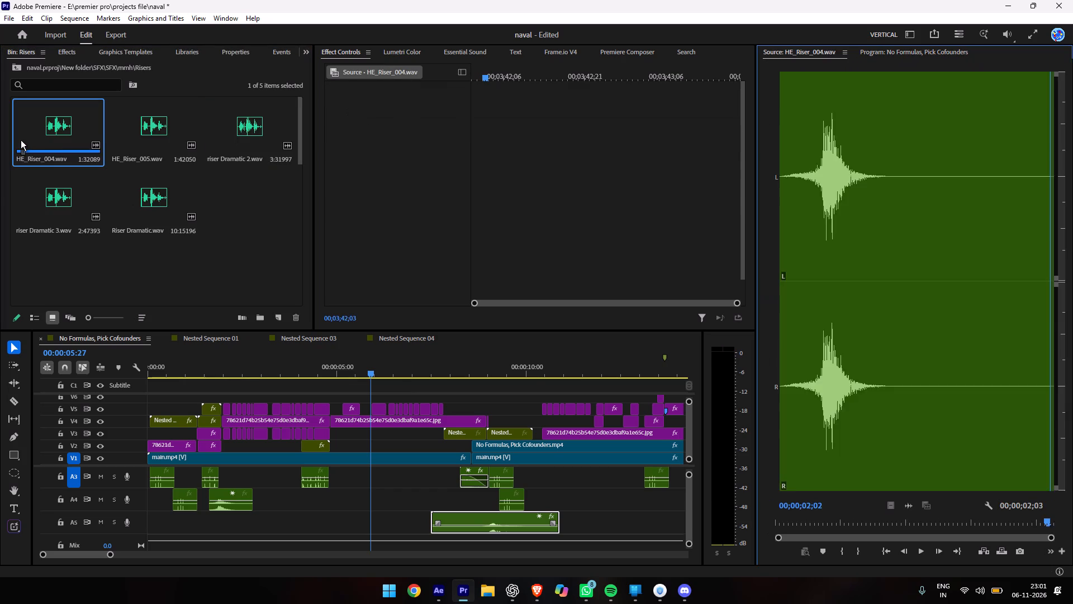
{"action": "key", "text": "space"}
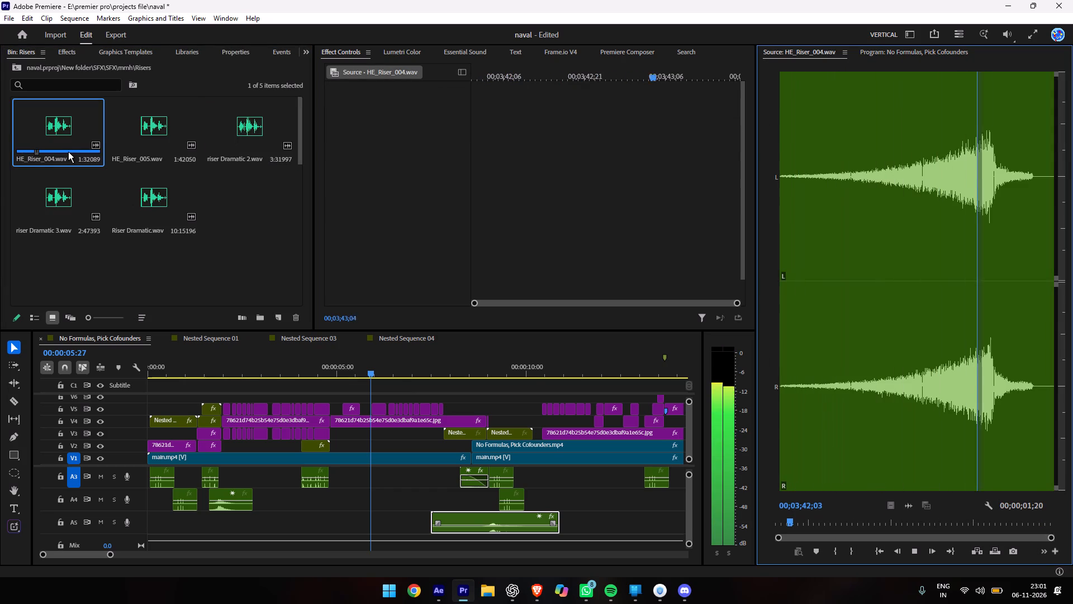
{"action": "double_click", "coordinate": [110, 135]}
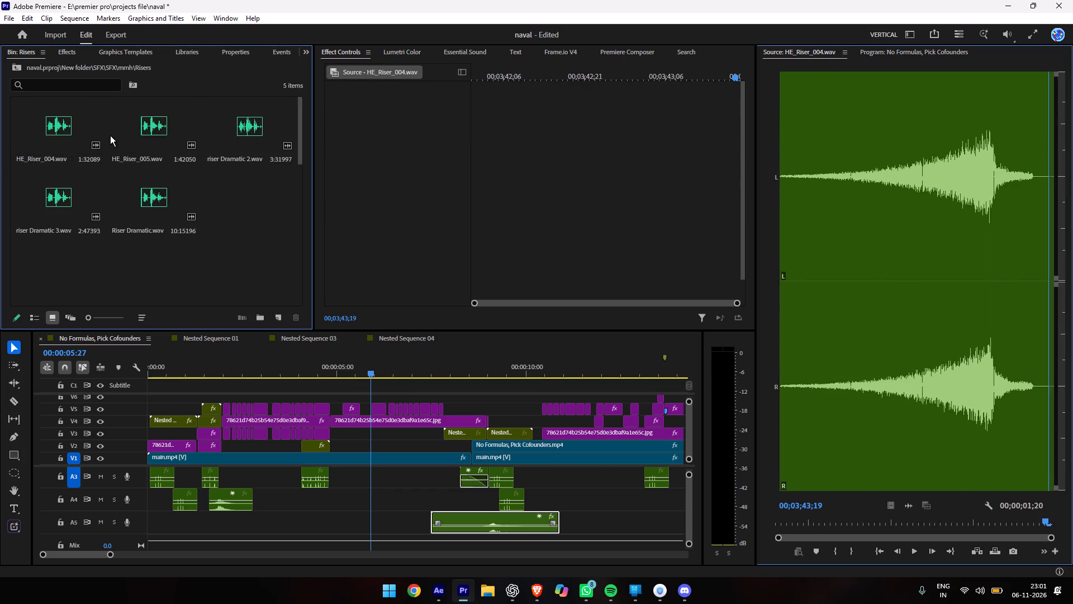
{"action": "left_click", "coordinate": [116, 139]}
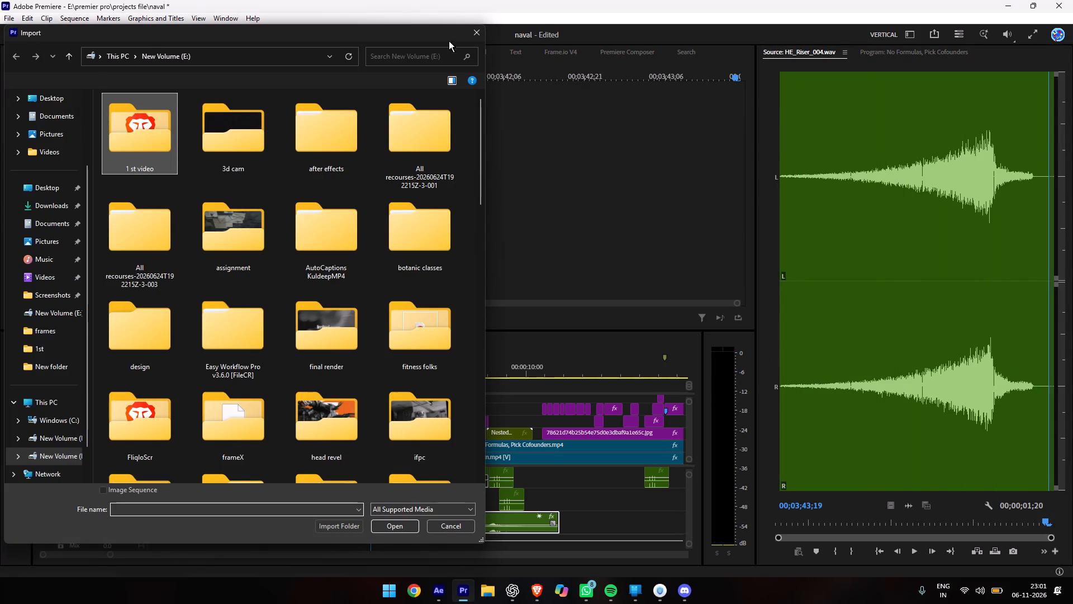
{"action": "left_click", "coordinate": [473, 37]}
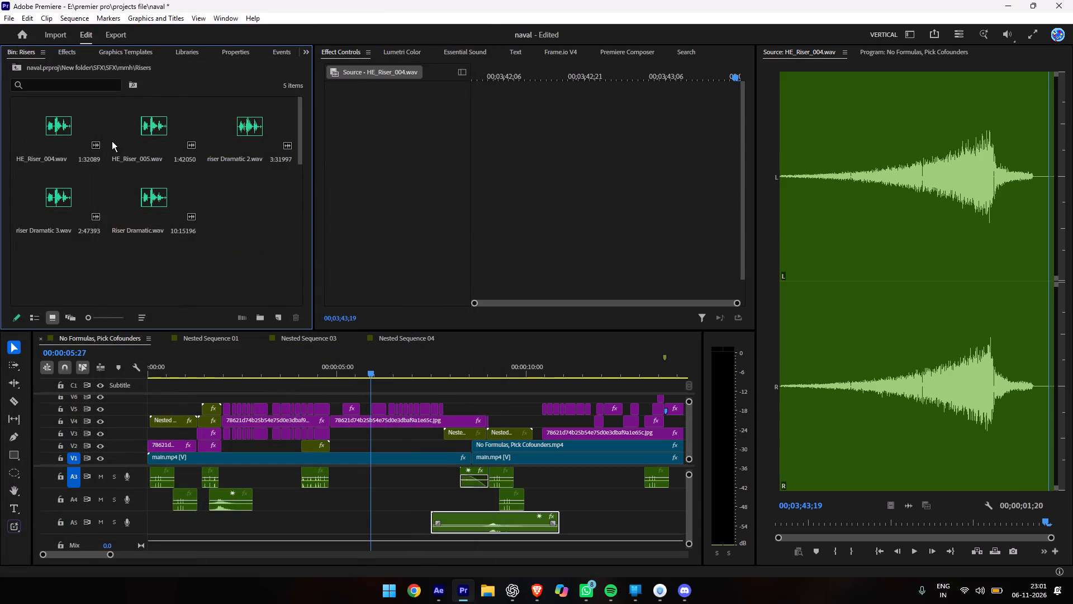
{"action": "double_click", "coordinate": [113, 142]}
{"action": "key", "text": "space"}
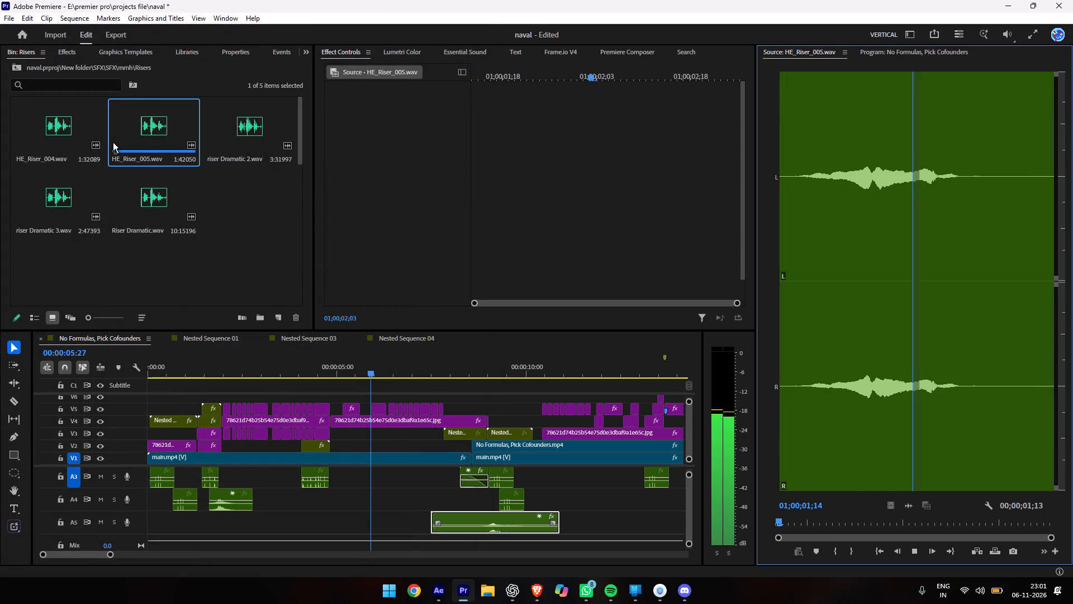
{"action": "double_click", "coordinate": [212, 144]}
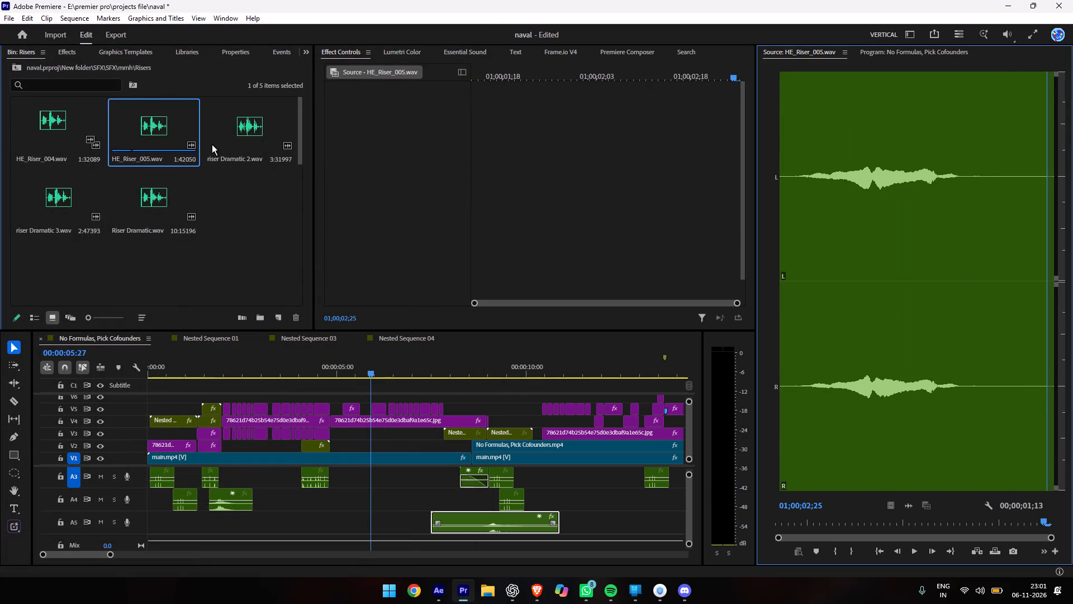
{"action": "key", "text": "space"}
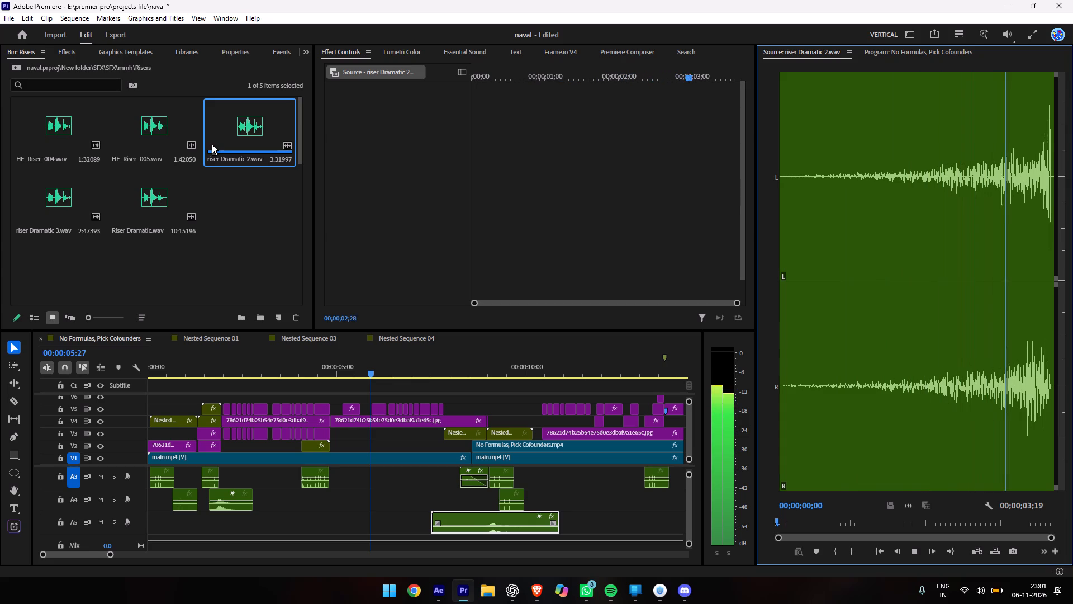
{"action": "double_click", "coordinate": [25, 209]}
{"action": "key", "text": "space"}
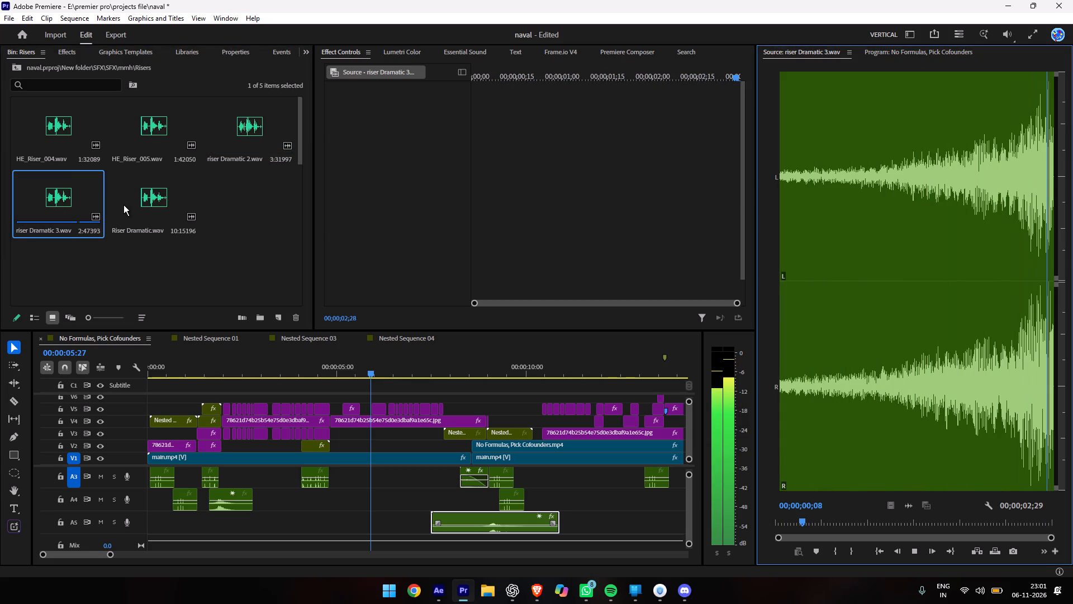
{"action": "double_click", "coordinate": [129, 196]}
{"action": "key", "text": "space"}
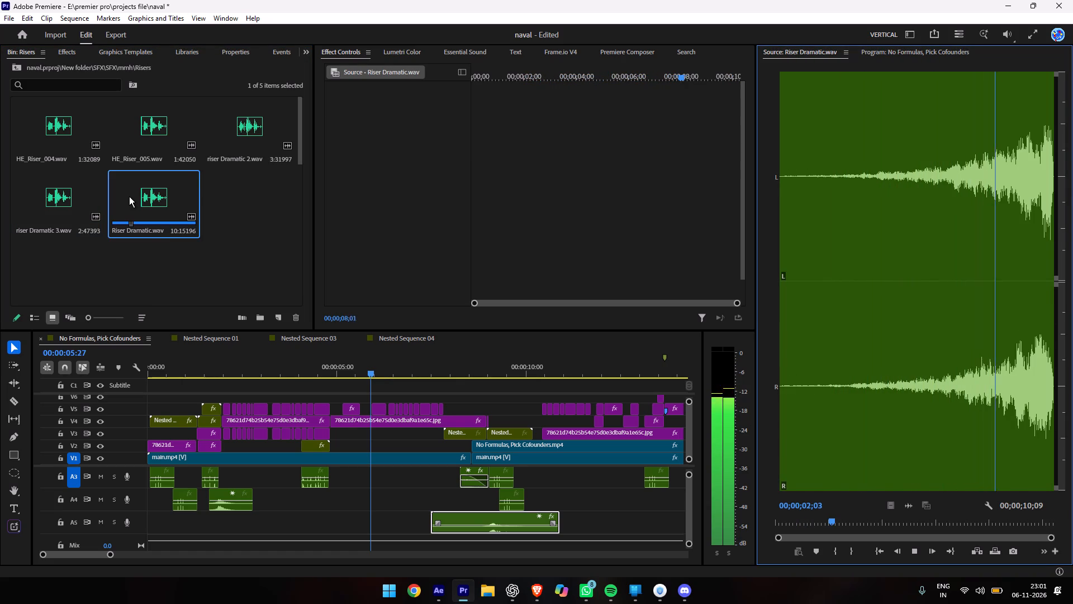
{"action": "double_click", "coordinate": [49, 133]}
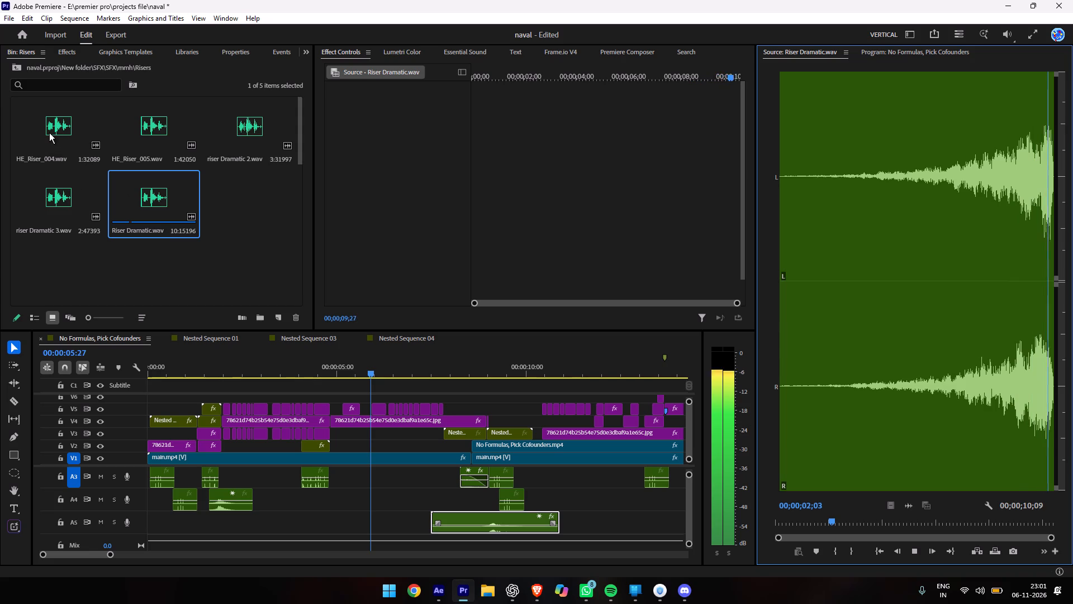
Play the sequence up to the "It'll never work." caption and place HE_Riser_004.wav on A4, ending where the next short clip begins.
{"action": "left_click", "coordinate": [878, 56]}
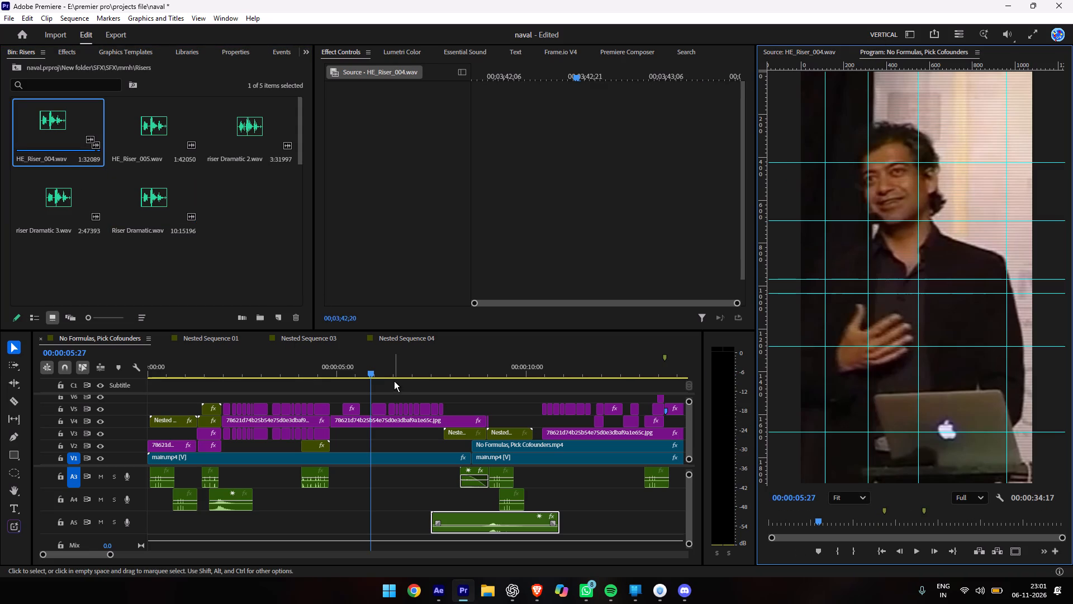
{"action": "key", "text": "space"}
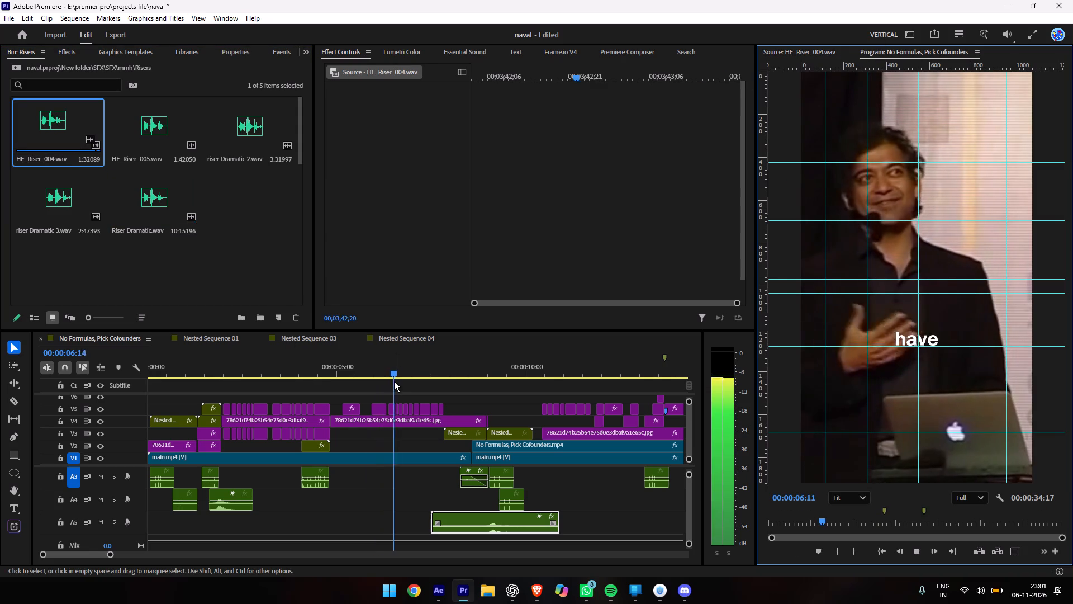
{"action": "key", "text": "space"}
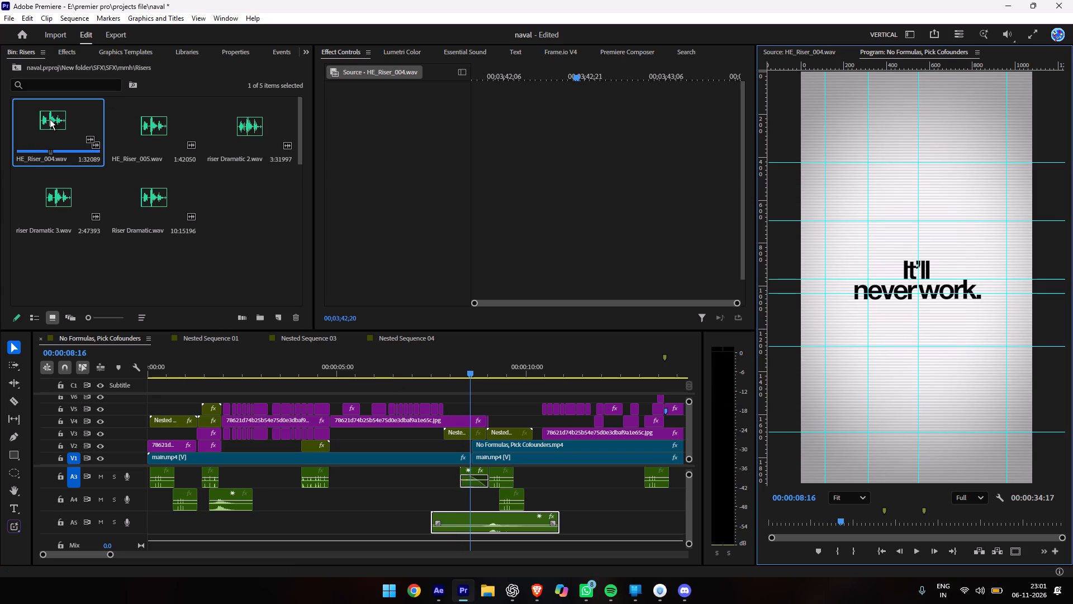
{"action": "left_click_drag", "start_coordinate": [50, 119], "coordinate": [436, 490]}
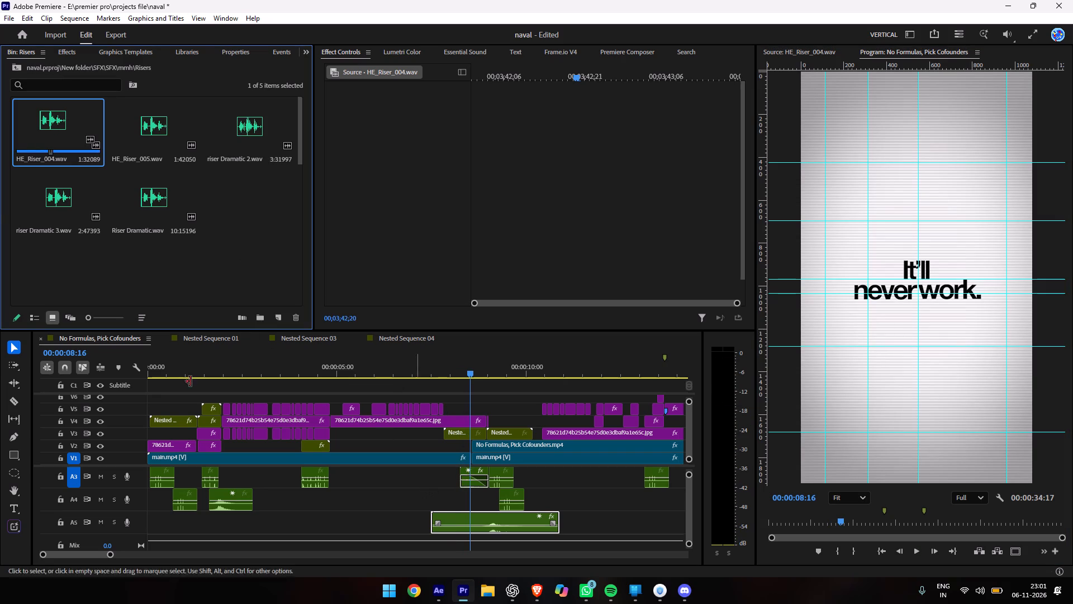
{"action": "left_click_drag", "start_coordinate": [42, 129], "coordinate": [429, 454]}
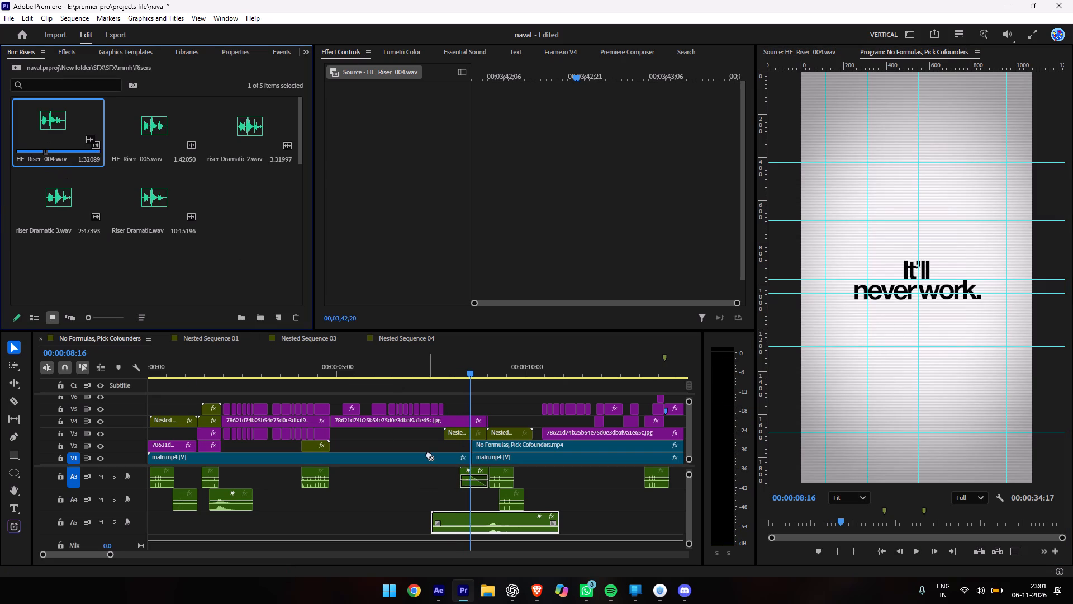
{"action": "left_click_drag", "start_coordinate": [429, 454], "coordinate": [436, 496]}
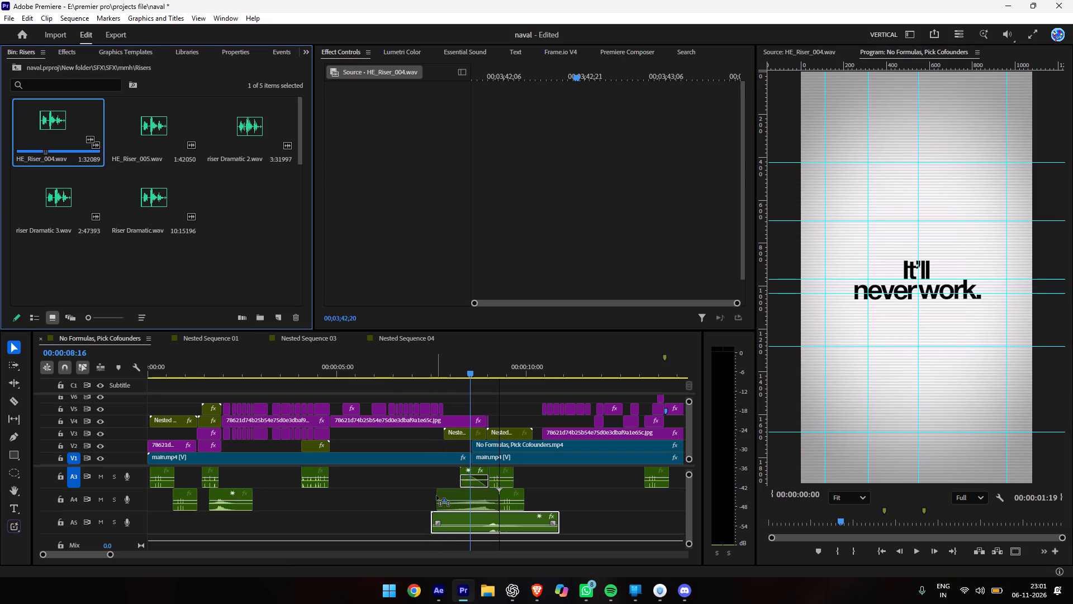
{"action": "left_click_drag", "start_coordinate": [436, 496], "coordinate": [437, 496]}
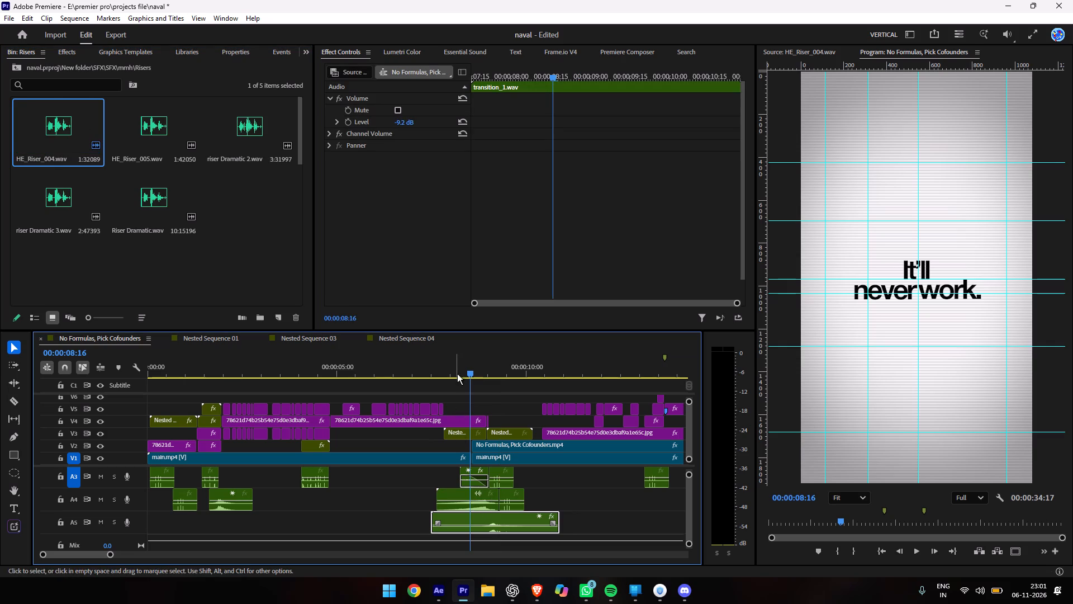
Set the volume level of the HE_Riser_004.wav clip on A4 to -5.5 dB and play back the section.
{"action": "left_click", "coordinate": [465, 506]}
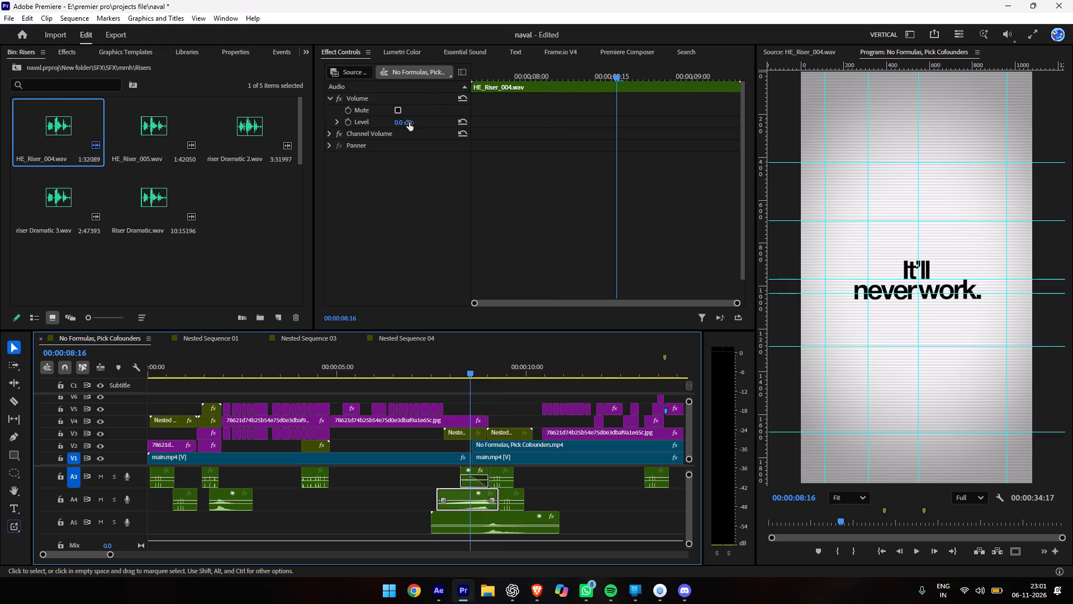
{"action": "left_click_drag", "start_coordinate": [409, 122], "coordinate": [390, 128]}
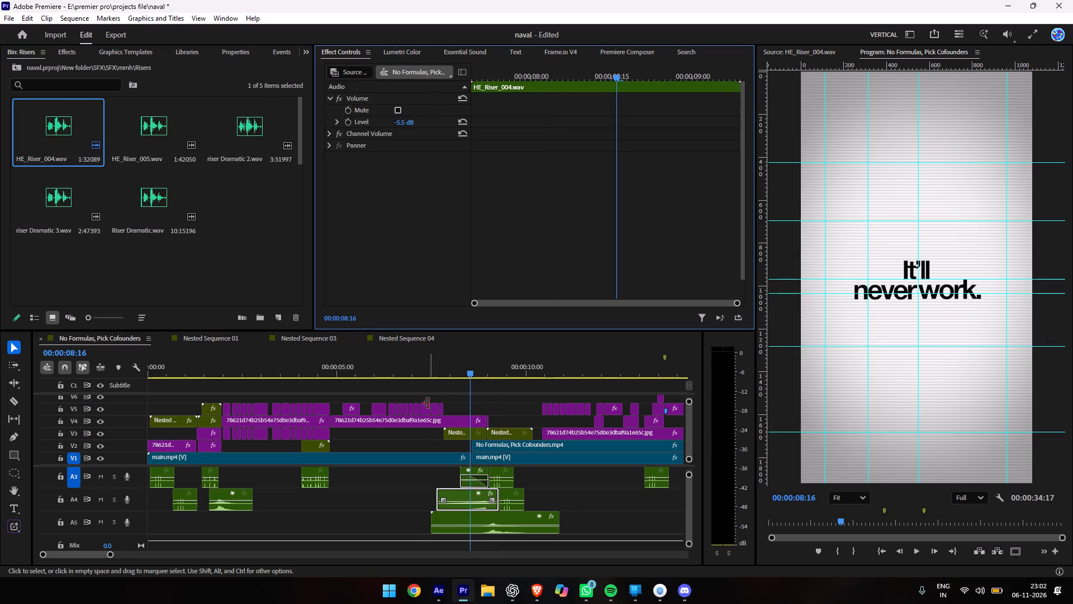
{"action": "left_click", "coordinate": [440, 371]}
{"action": "key", "text": "space"}
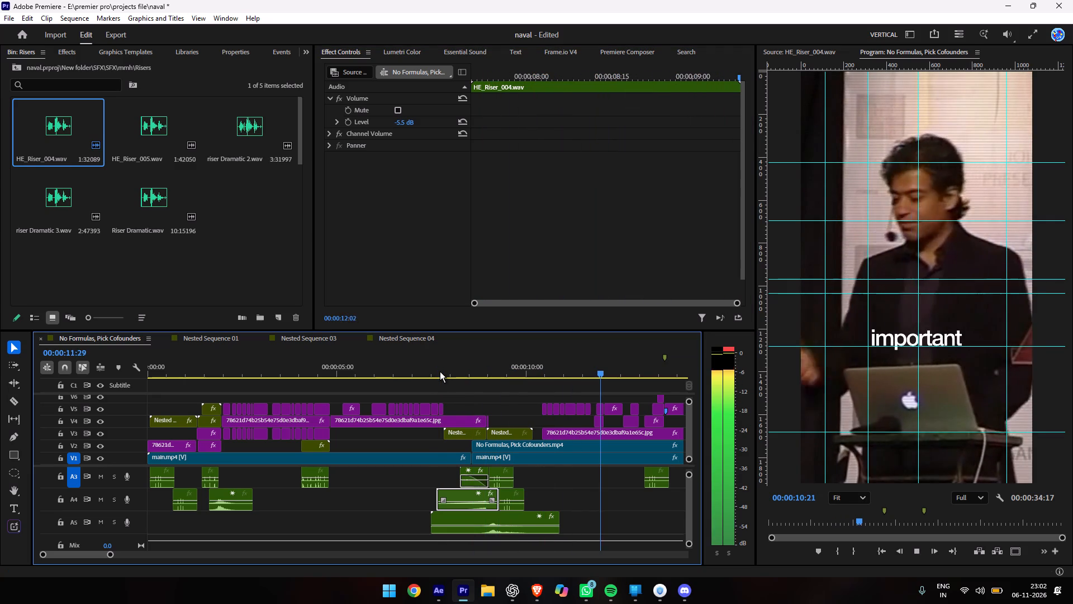
{"action": "key", "text": "space"}
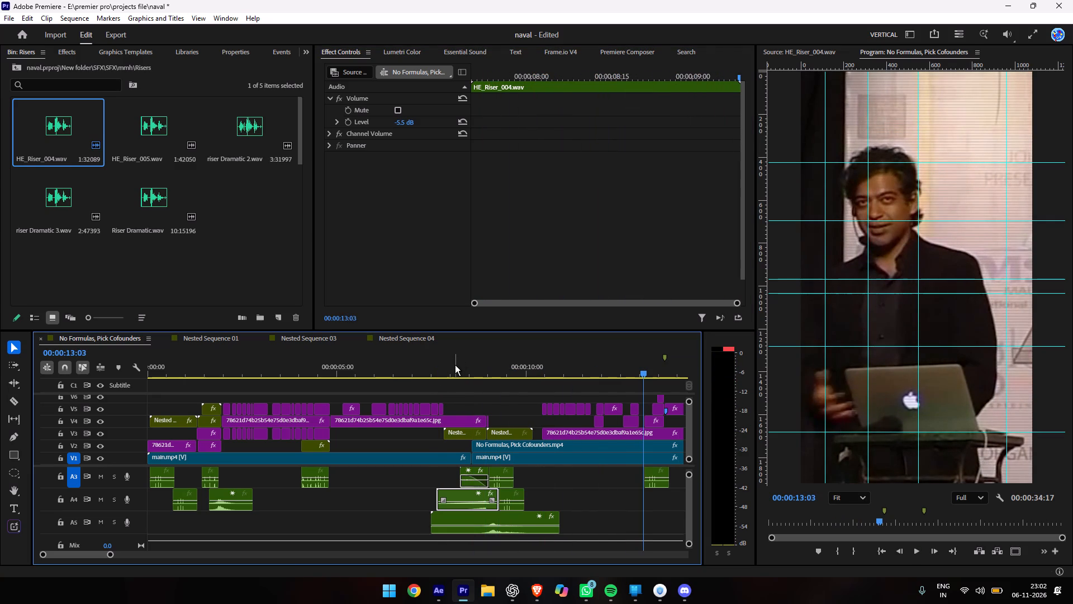
Play back the sequence from about 4 seconds to examine the transition after the black-and-white photo.
{"action": "left_click", "coordinate": [455, 365]}
{"action": "left_click_drag", "start_coordinate": [455, 365], "coordinate": [293, 413]}
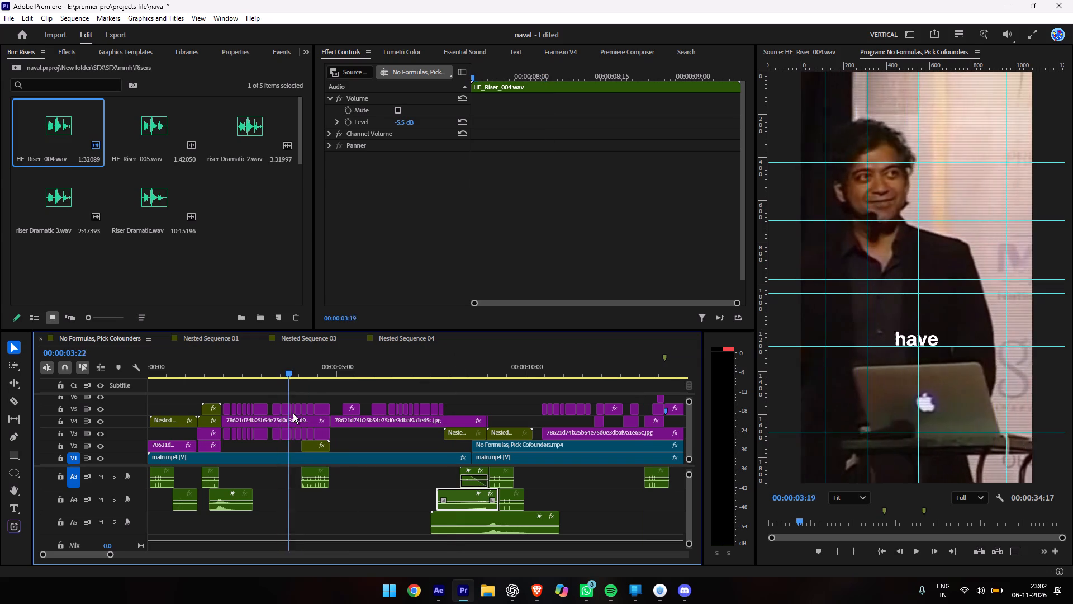
{"action": "left_click_drag", "start_coordinate": [293, 413], "coordinate": [303, 417]}
{"action": "key", "text": "space"}
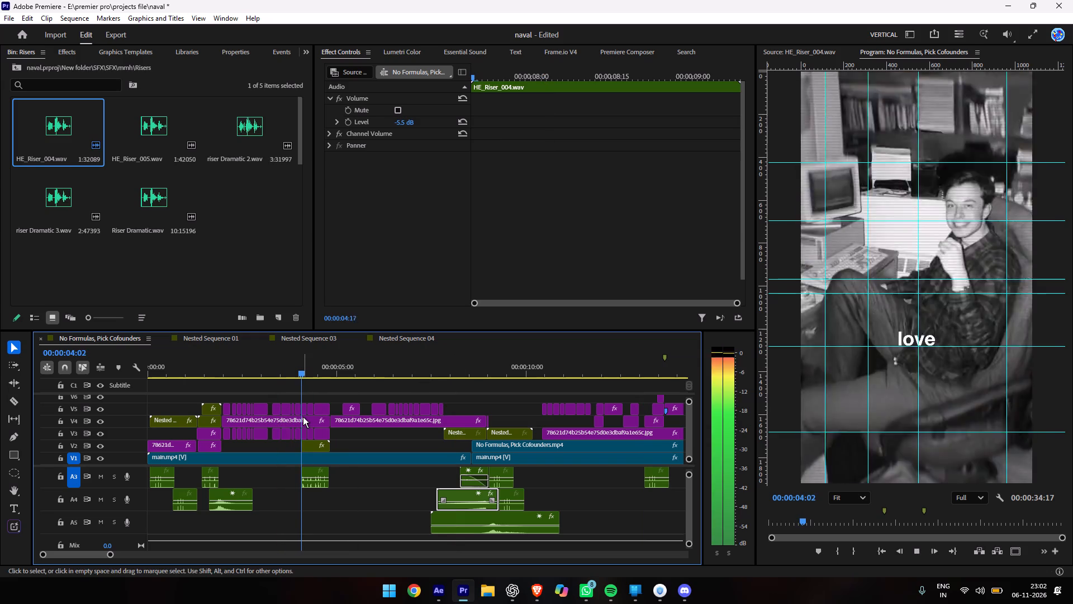
{"action": "key", "text": "space"}
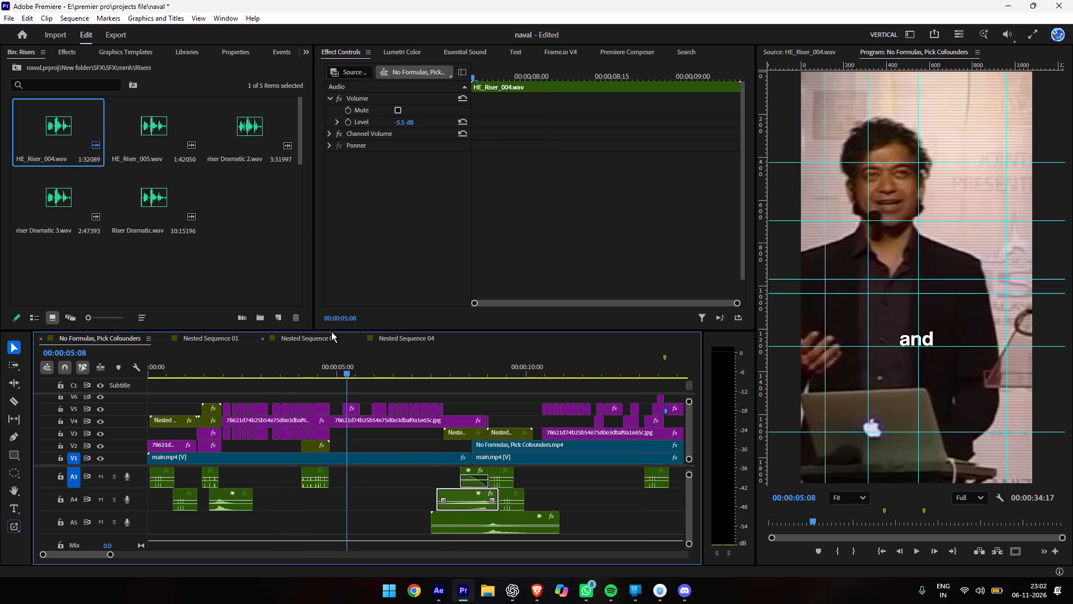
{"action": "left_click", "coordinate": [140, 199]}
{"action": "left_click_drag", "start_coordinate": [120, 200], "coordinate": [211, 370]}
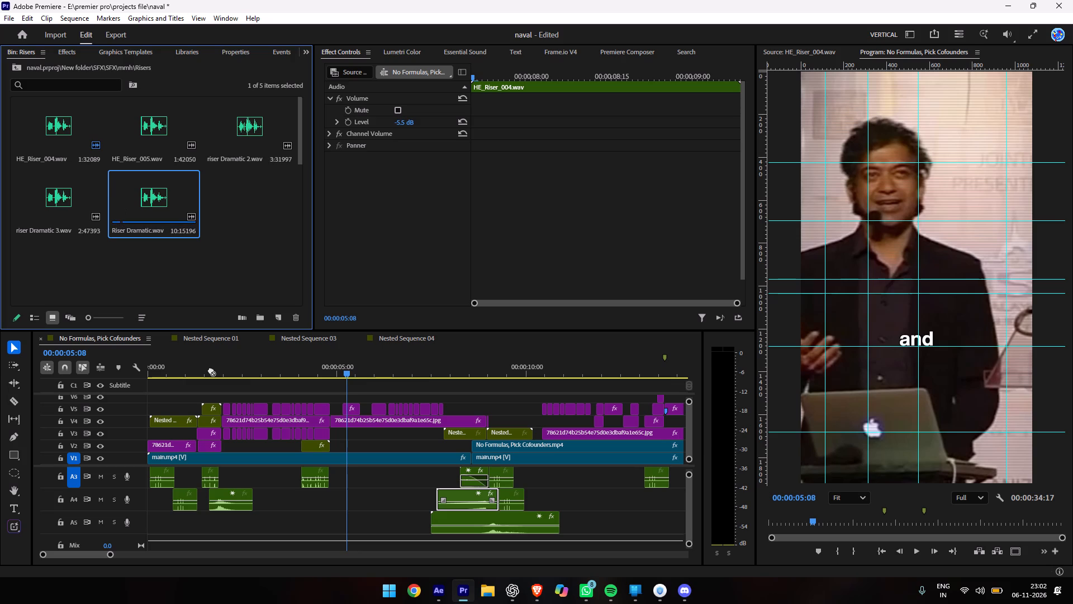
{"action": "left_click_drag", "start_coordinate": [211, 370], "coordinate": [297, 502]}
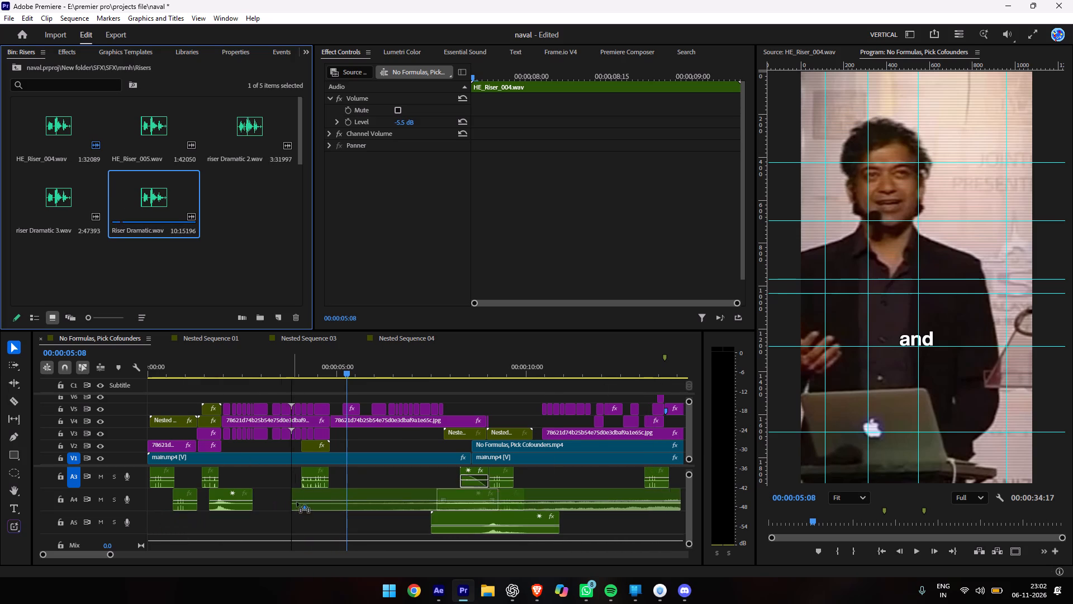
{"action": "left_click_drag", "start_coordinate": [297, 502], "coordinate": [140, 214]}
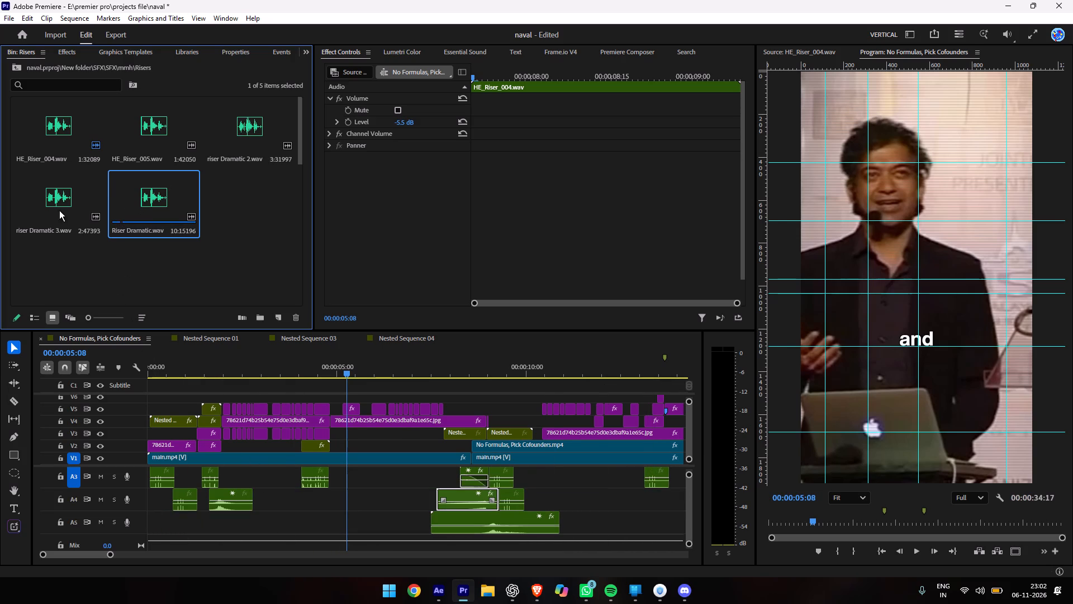
Place riser Dramatic 3.wav on A5, ending at about 4.8 seconds where the short V2 clip ends.
{"action": "left_click_drag", "start_coordinate": [40, 201], "coordinate": [238, 527]}
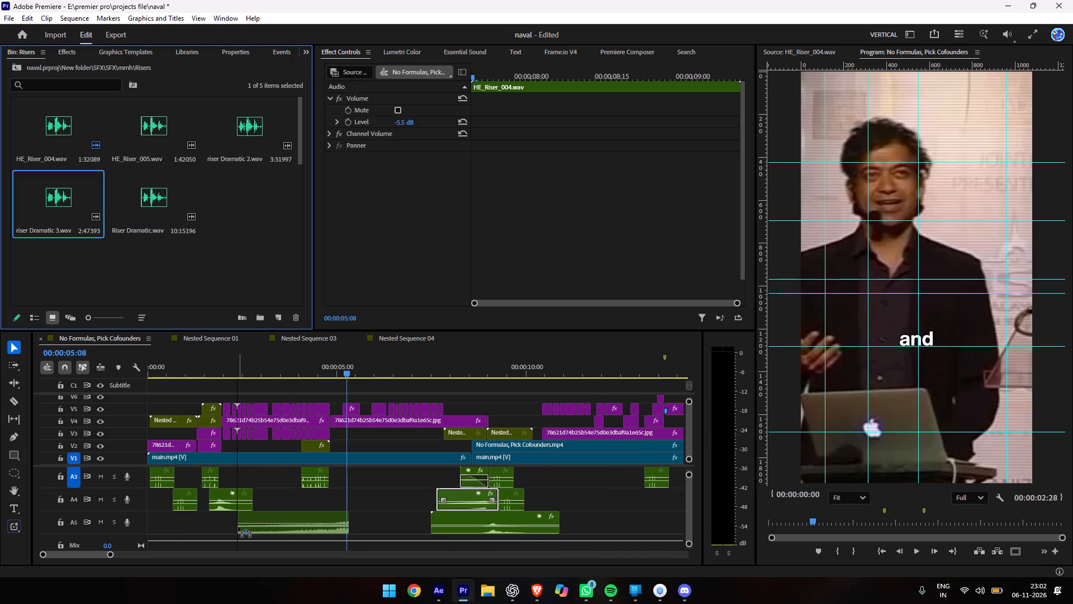
{"action": "left_click_drag", "start_coordinate": [238, 527], "coordinate": [216, 523]}
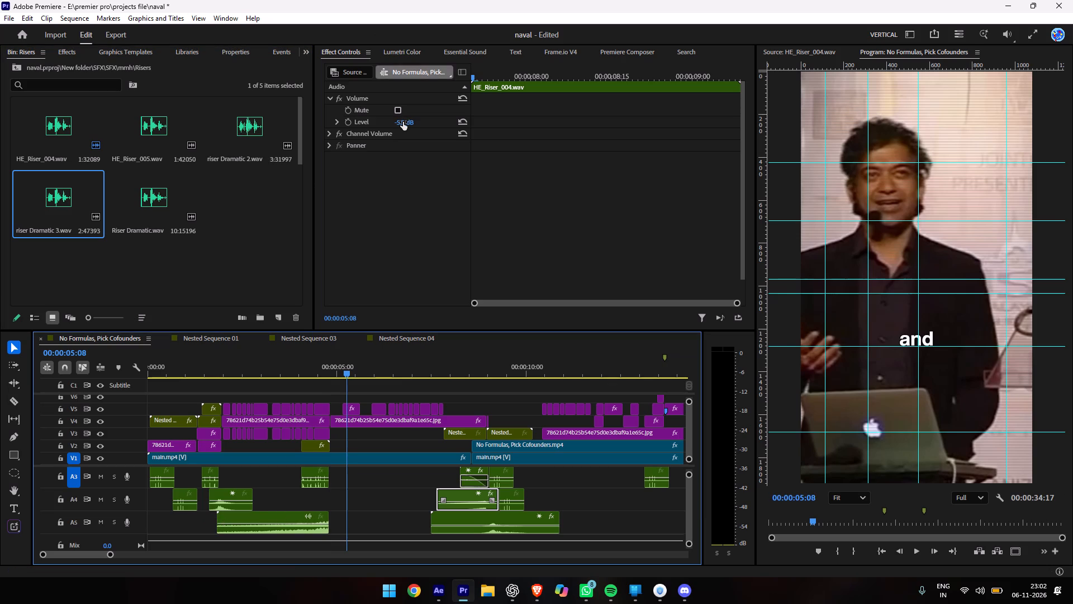
Set the volume level of the riser Dramatic 3.wav clip to -8.5 dB and play back the section.
{"action": "left_click", "coordinate": [271, 516]}
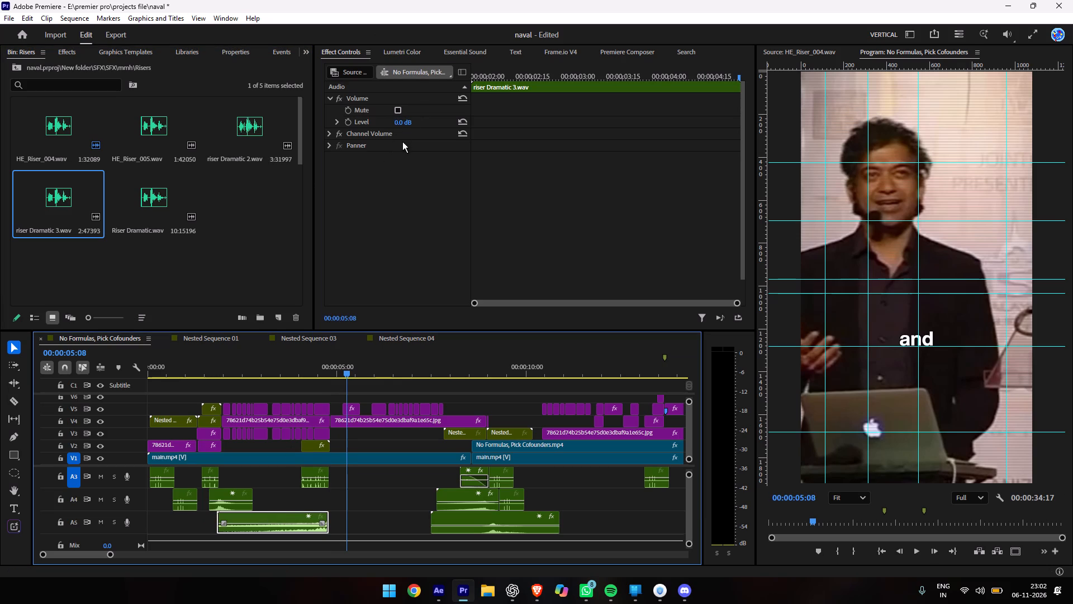
{"action": "left_click_drag", "start_coordinate": [407, 124], "coordinate": [364, 130]}
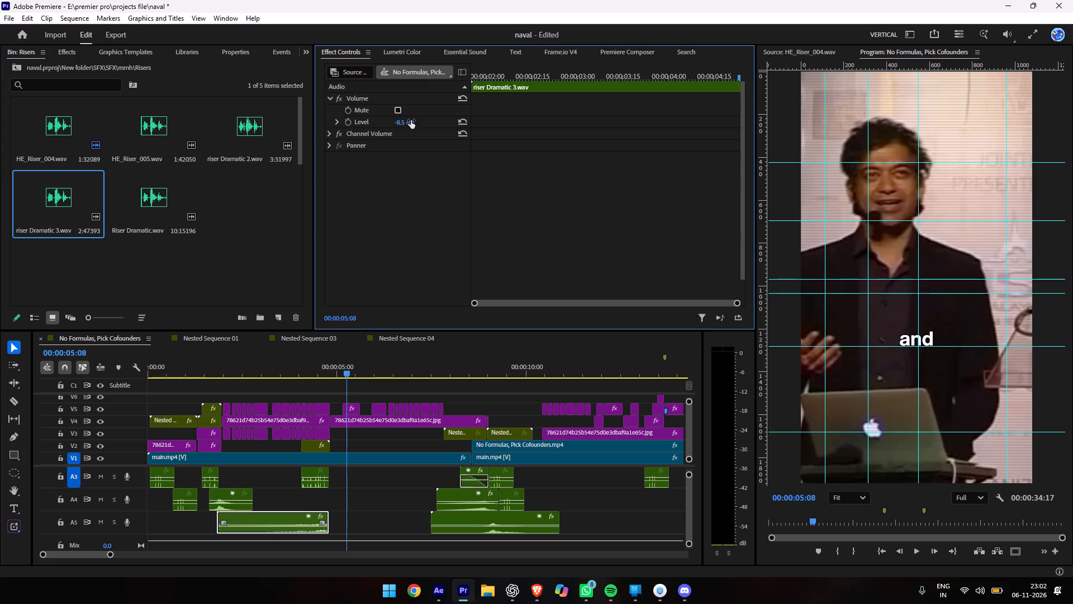
{"action": "left_click", "coordinate": [258, 374]}
{"action": "key", "text": "space"}
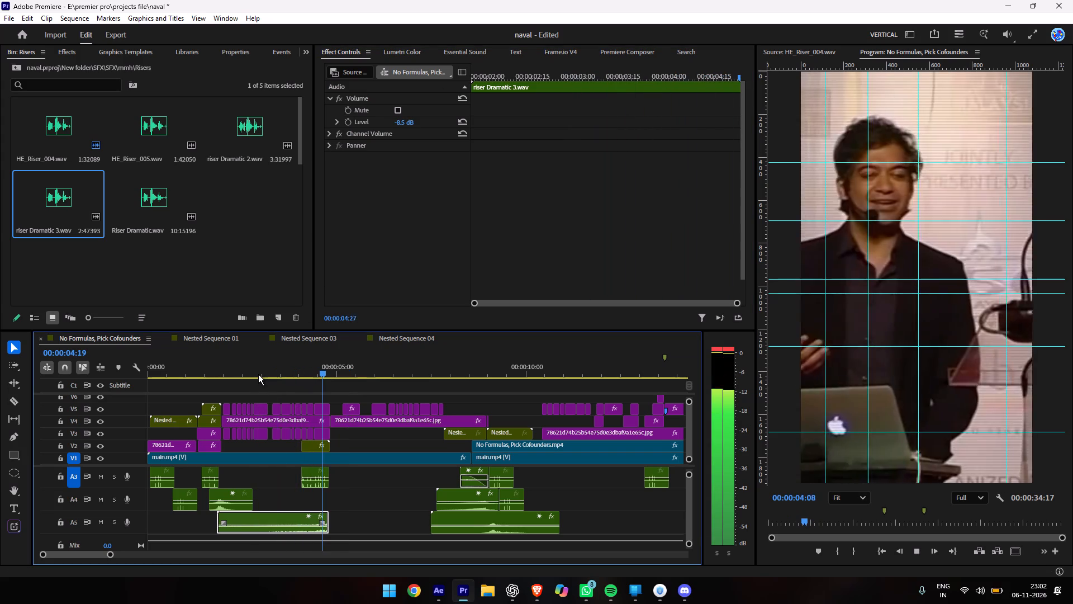
{"action": "key", "text": "space"}
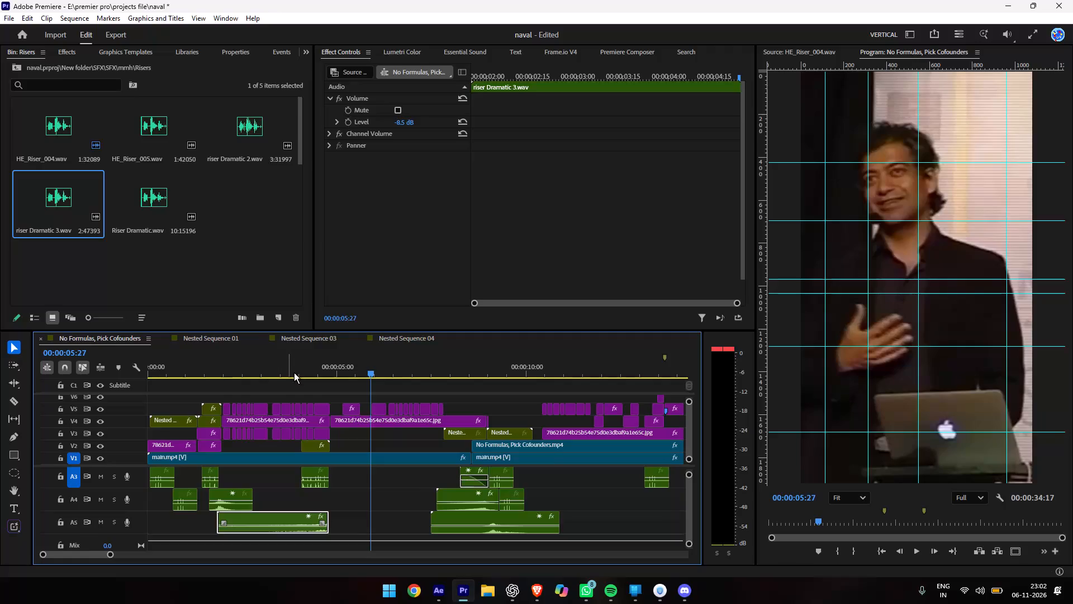
Open the Whooshes bin and audition Whoosh 1.wav, Whoosh 4.wav, Whoosh 5.wav and Whoosh 3.wav.
{"action": "left_click", "coordinate": [17, 64]}
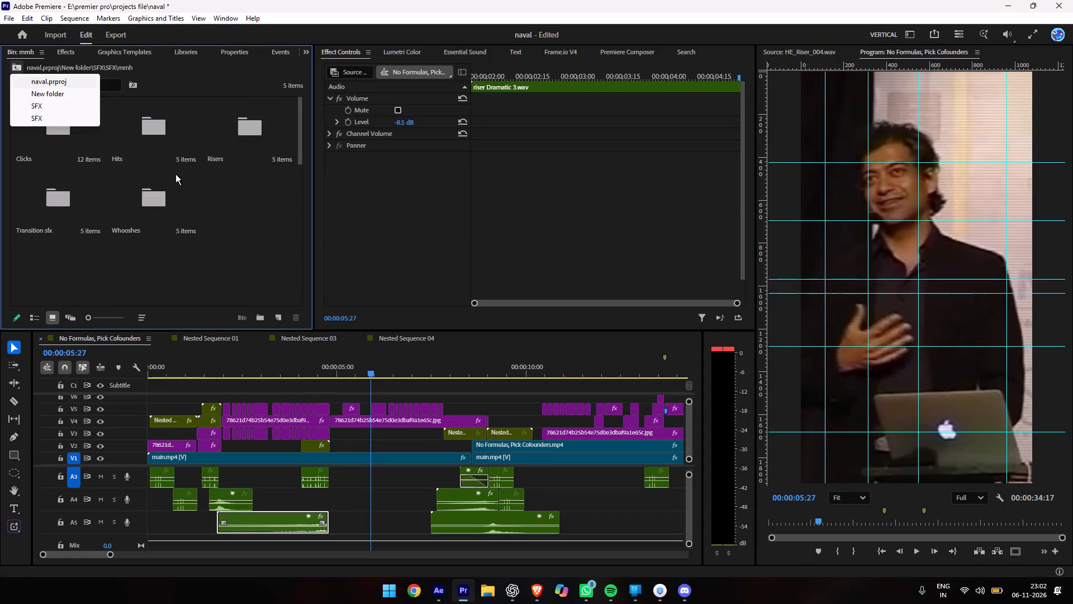
{"action": "double_click", "coordinate": [142, 211]}
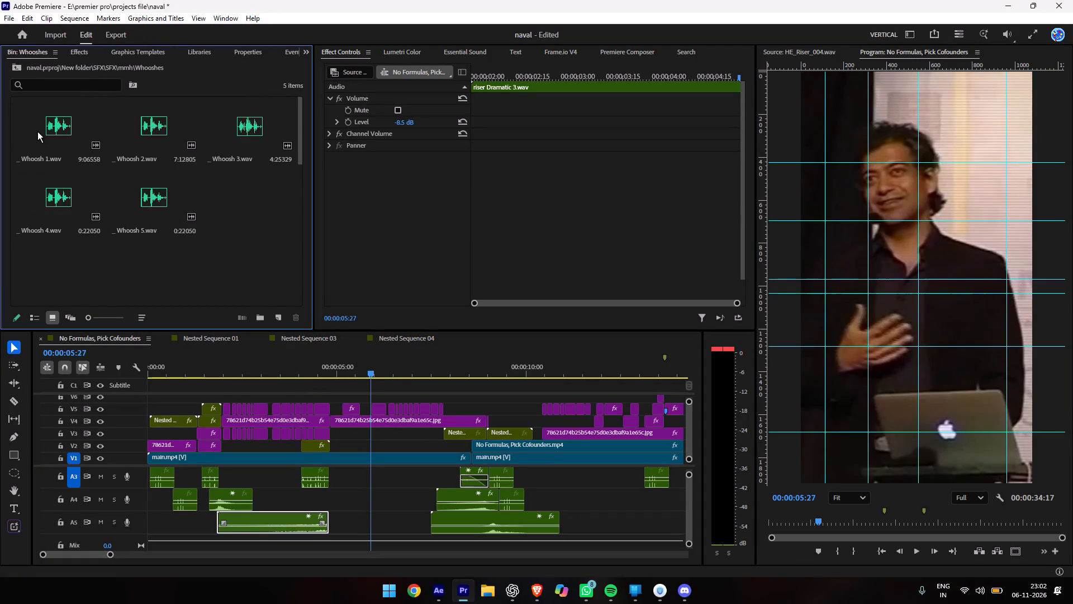
{"action": "double_click", "coordinate": [37, 131]}
{"action": "key", "text": "space"}
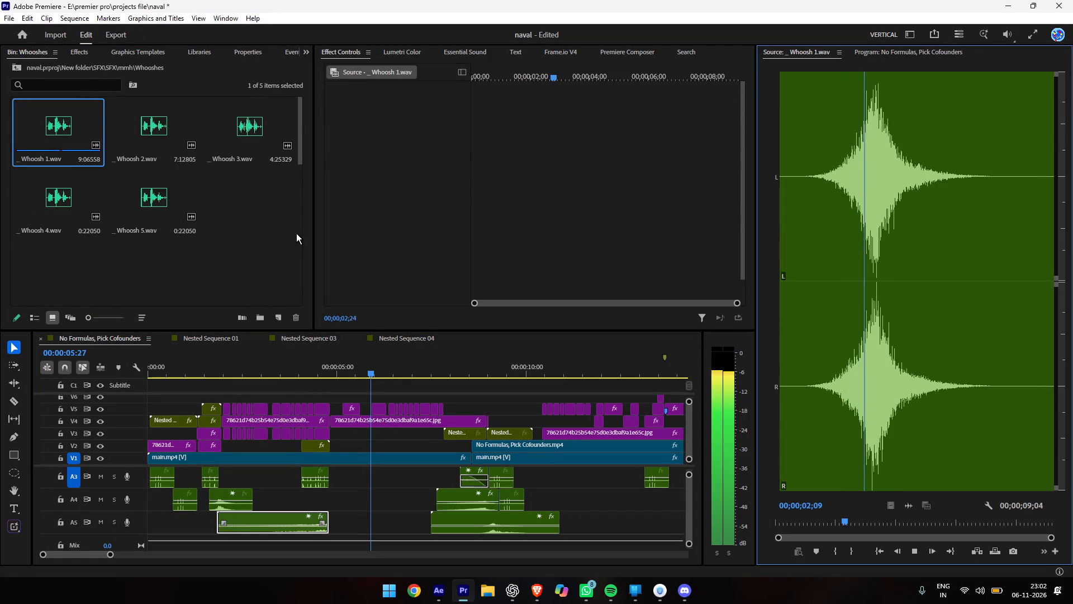
{"action": "double_click", "coordinate": [22, 206]}
{"action": "key", "text": "space"}
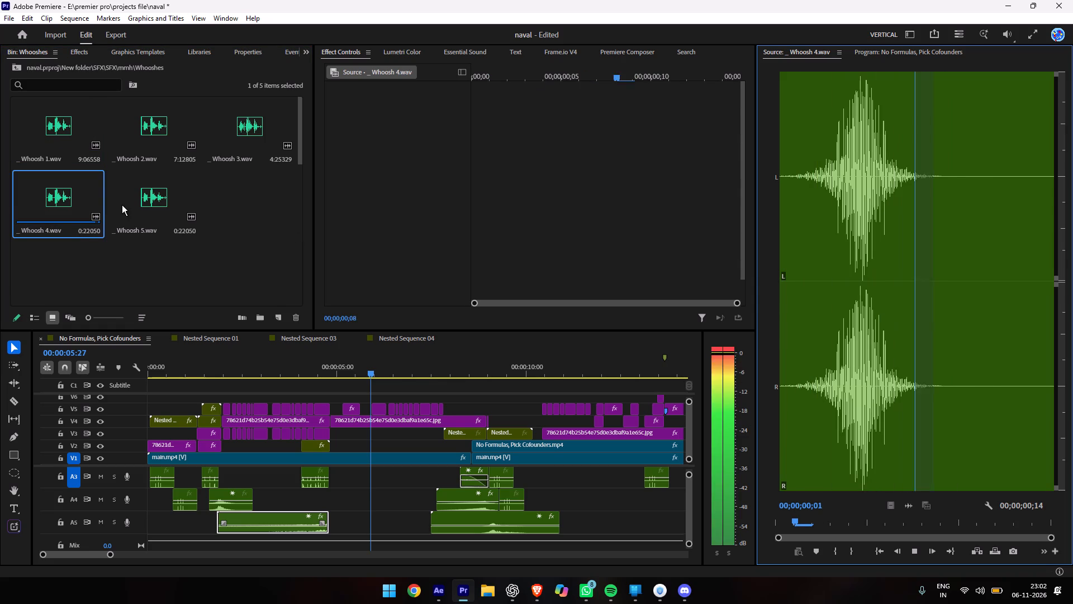
{"action": "double_click", "coordinate": [135, 208]}
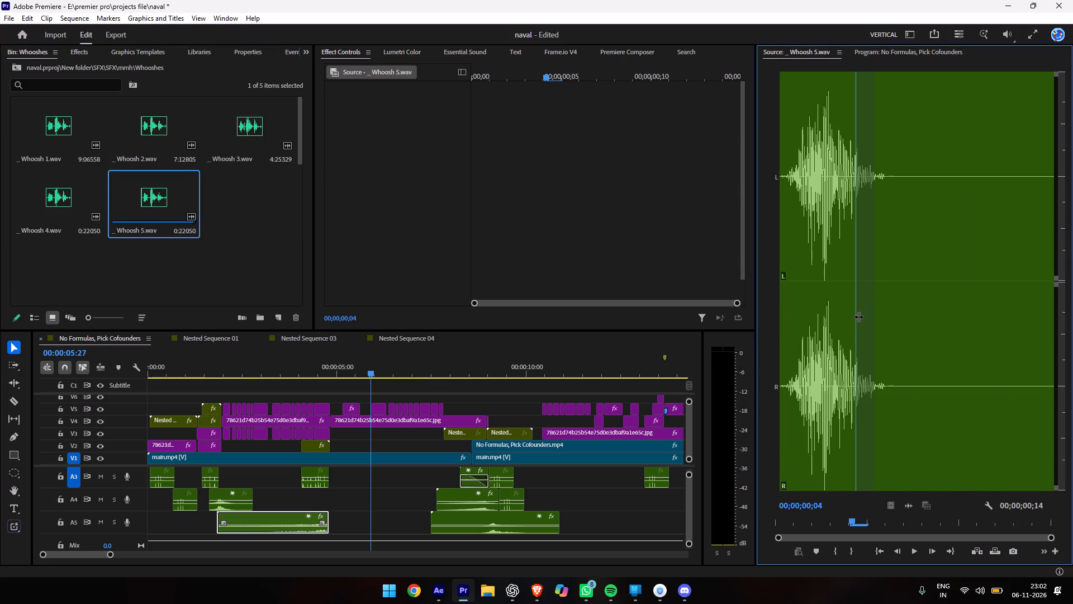
{"action": "left_click_drag", "start_coordinate": [858, 317], "coordinate": [748, 343]}
{"action": "key", "text": "space"}
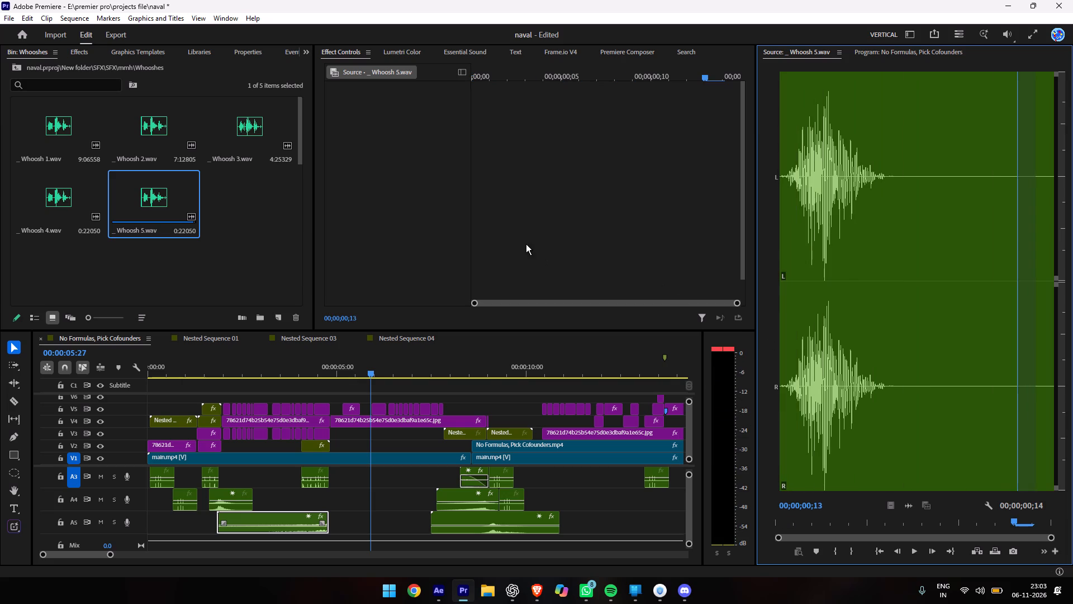
{"action": "double_click", "coordinate": [213, 134]}
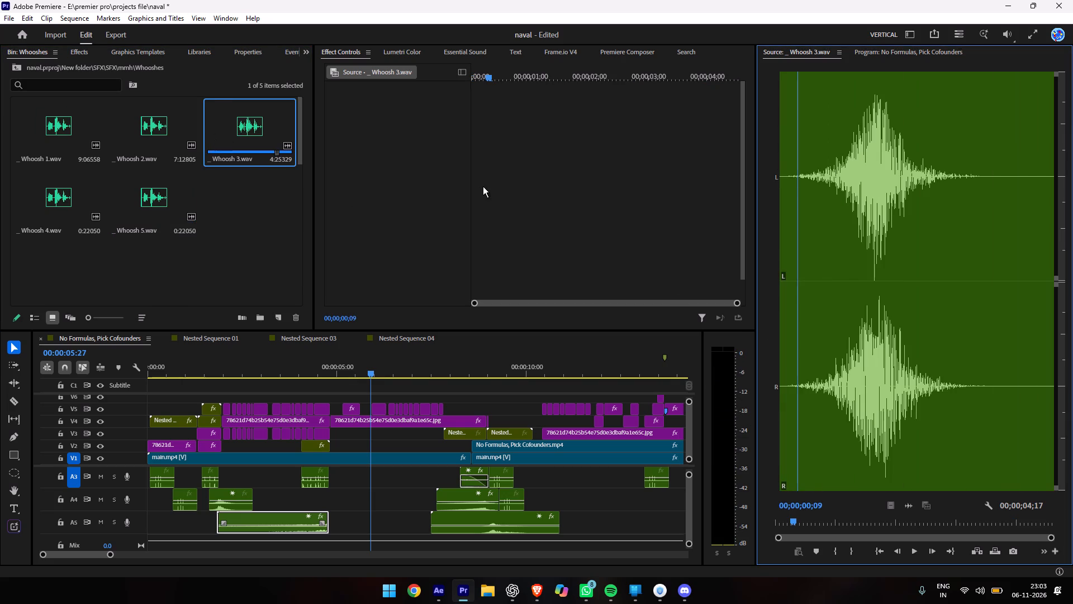
{"action": "key", "text": "space"}
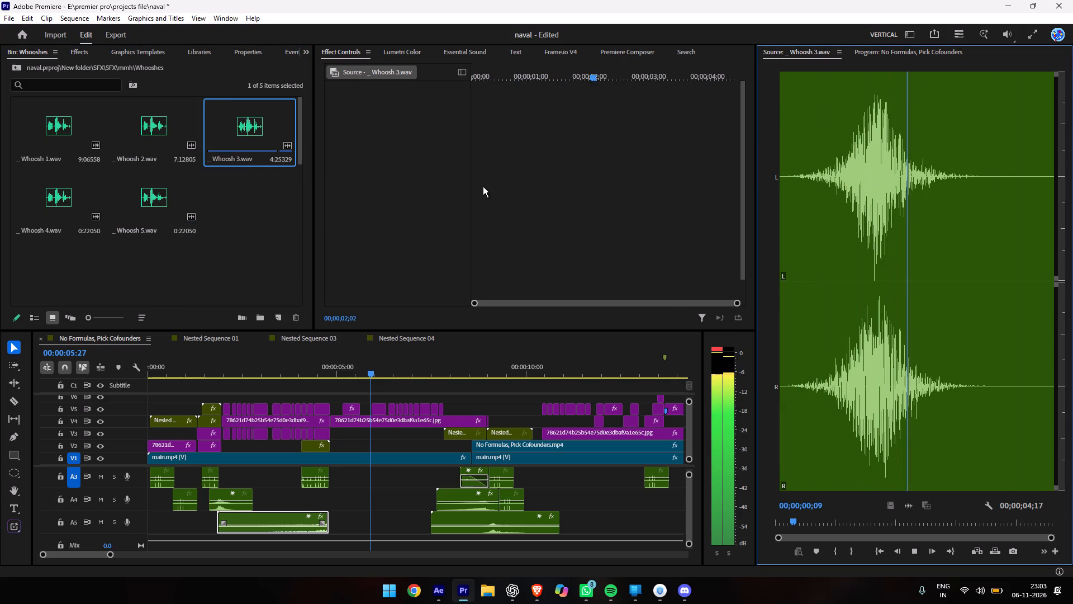
Place Whoosh 3.wav on A4, trimmed at both ends and positioned to span from about 3.5 to 6.9 seconds.
{"action": "left_click_drag", "start_coordinate": [246, 140], "coordinate": [269, 309]}
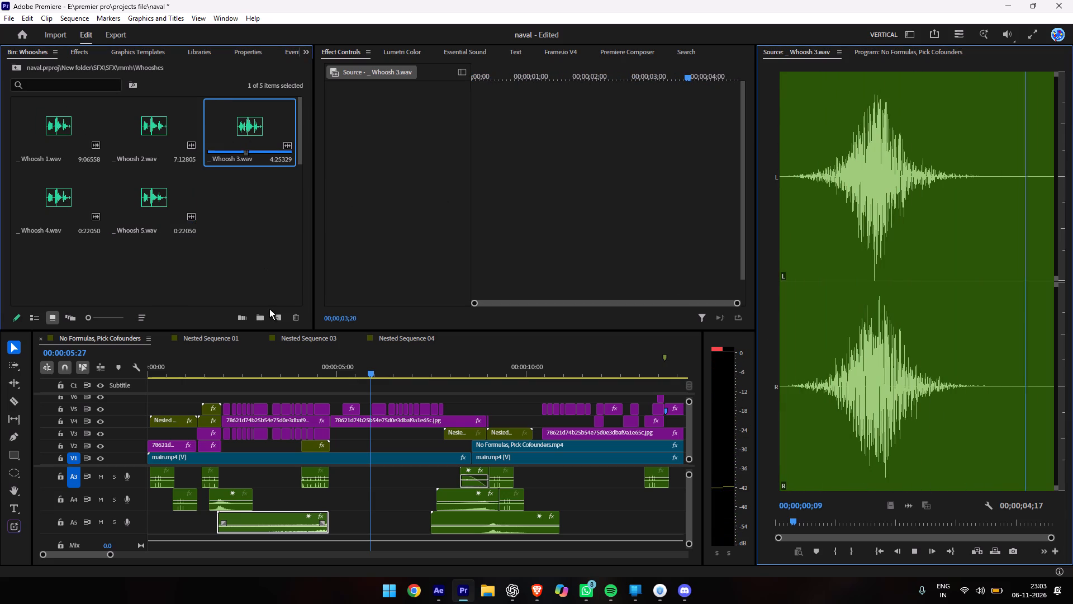
{"action": "left_click_drag", "start_coordinate": [269, 309], "coordinate": [326, 497]}
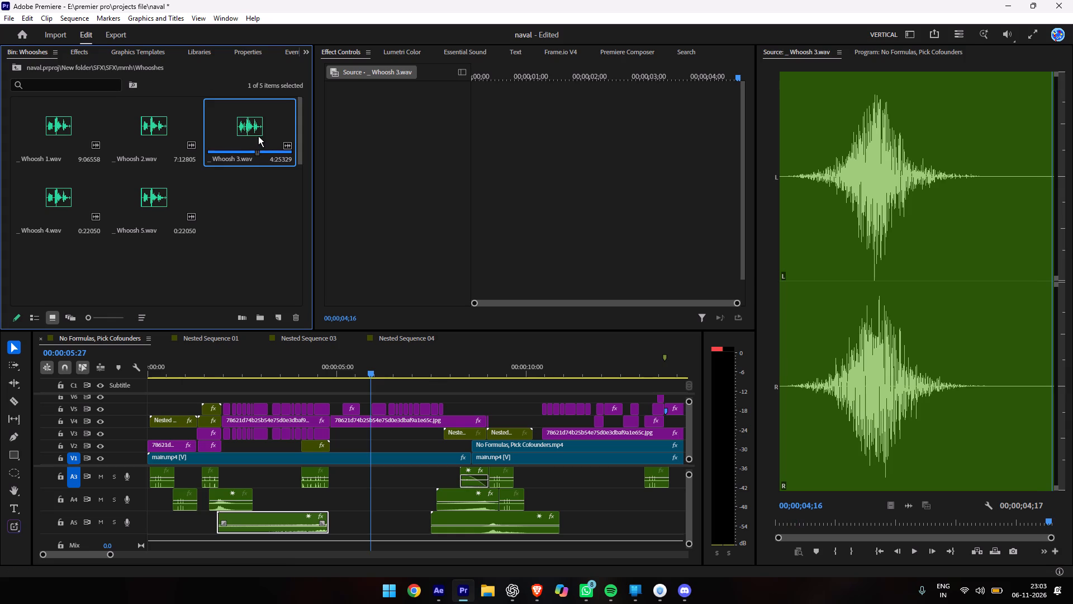
{"action": "left_click", "coordinate": [246, 129]}
{"action": "left_click_drag", "start_coordinate": [246, 129], "coordinate": [276, 294]}
{"action": "left_click_drag", "start_coordinate": [276, 294], "coordinate": [257, 490]}
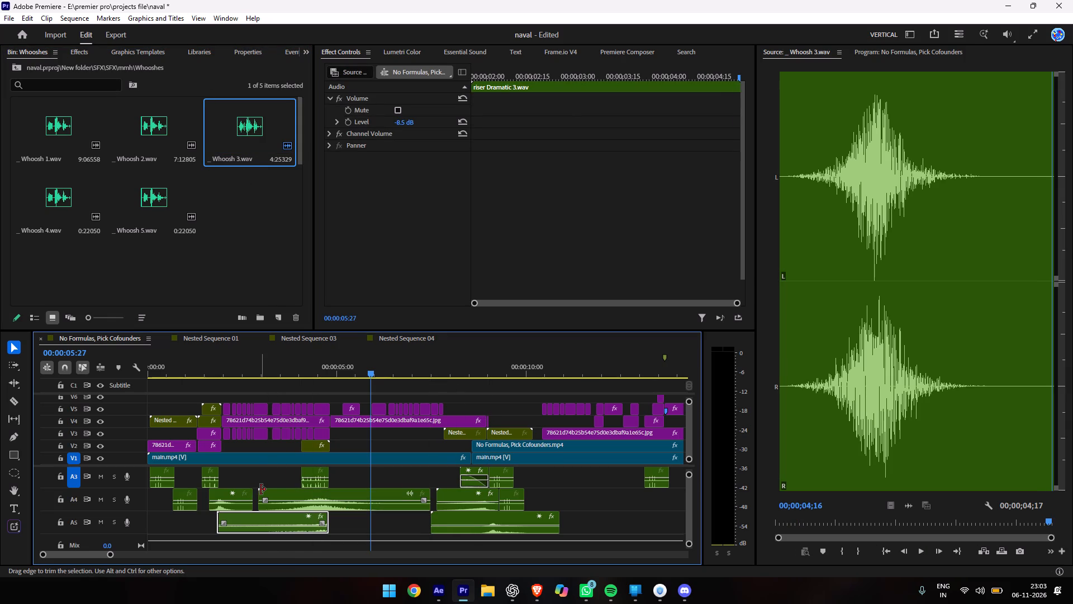
{"action": "left_click_drag", "start_coordinate": [260, 489], "coordinate": [270, 489]}
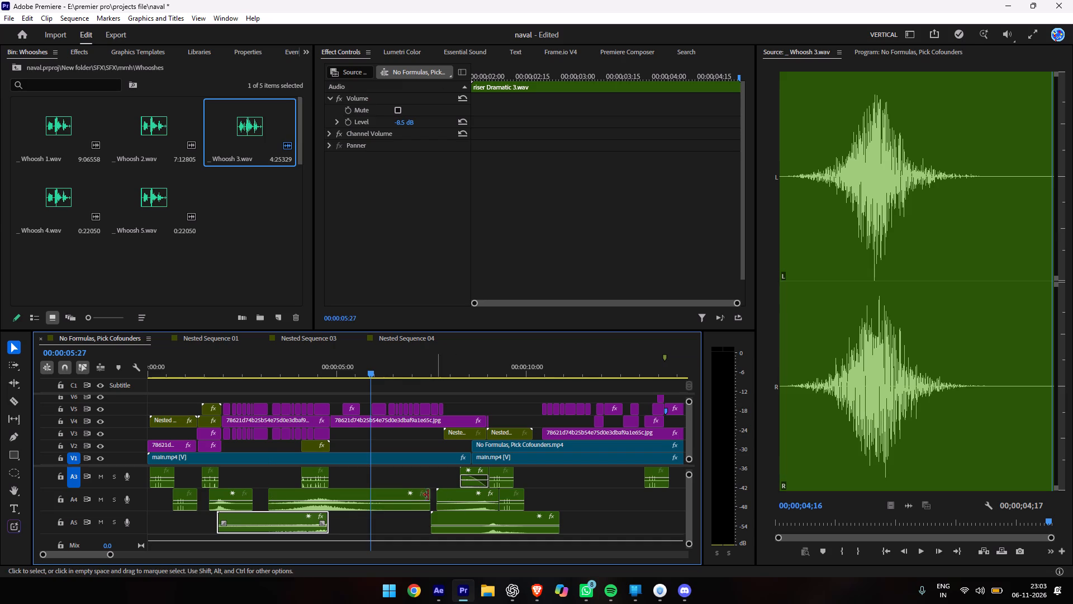
{"action": "left_click_drag", "start_coordinate": [429, 493], "coordinate": [398, 497]}
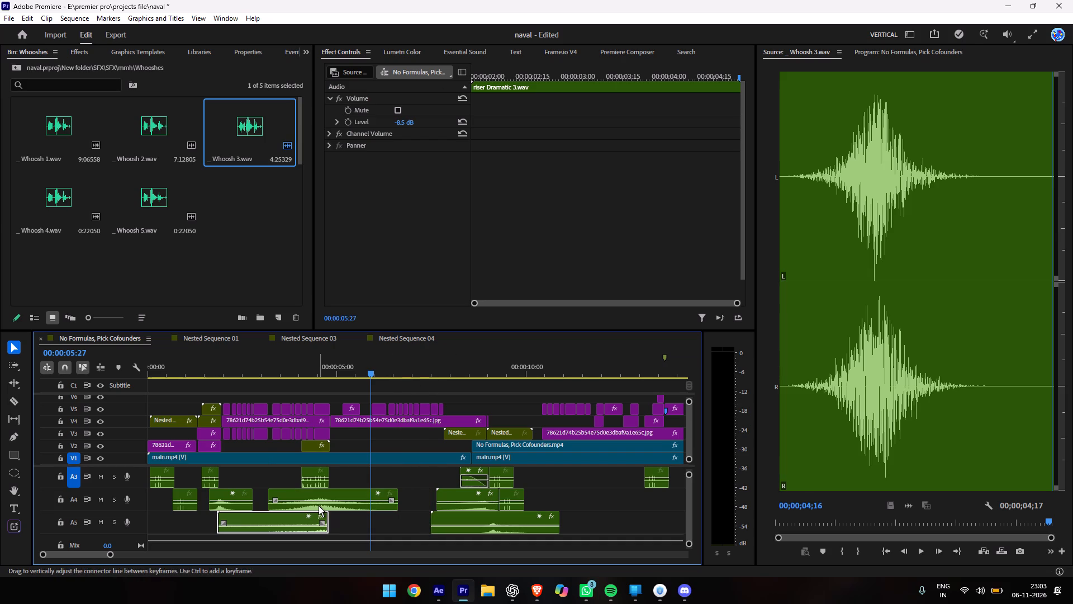
{"action": "left_click_drag", "start_coordinate": [319, 506], "coordinate": [328, 500]}
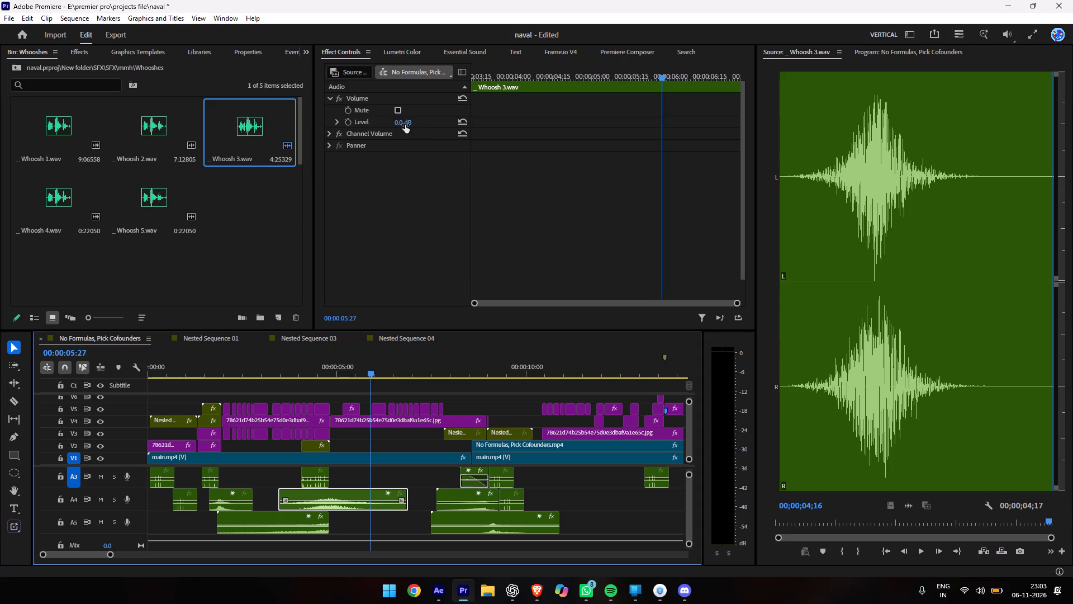
Set the volume level of the Whoosh 3.wav clip on A4 to -8.5 dB and play back the section.
{"action": "left_click_drag", "start_coordinate": [405, 125], "coordinate": [398, 128]}
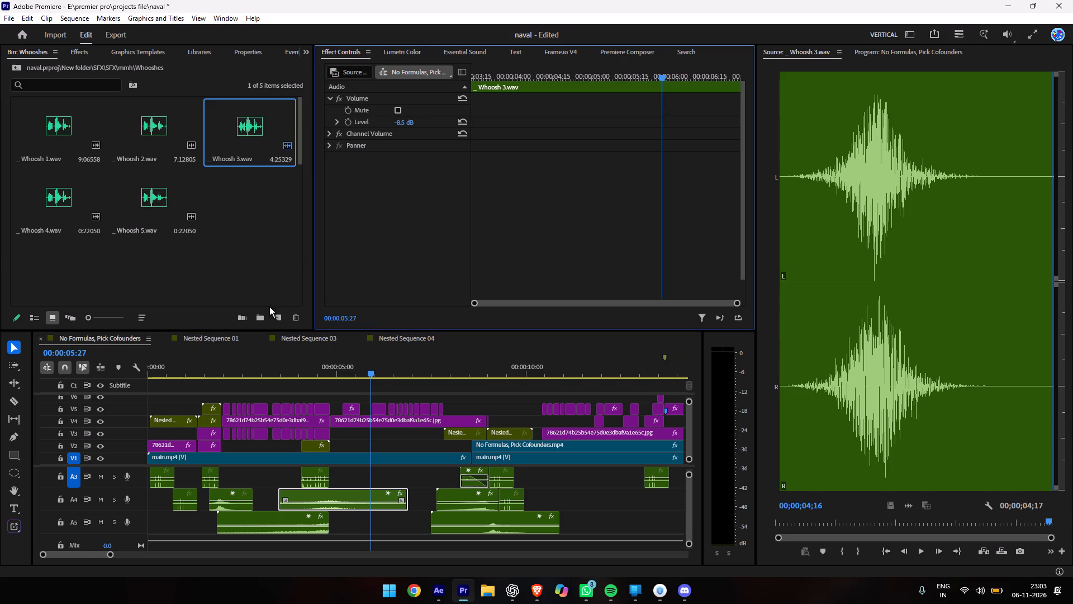
{"action": "left_click", "coordinate": [267, 371]}
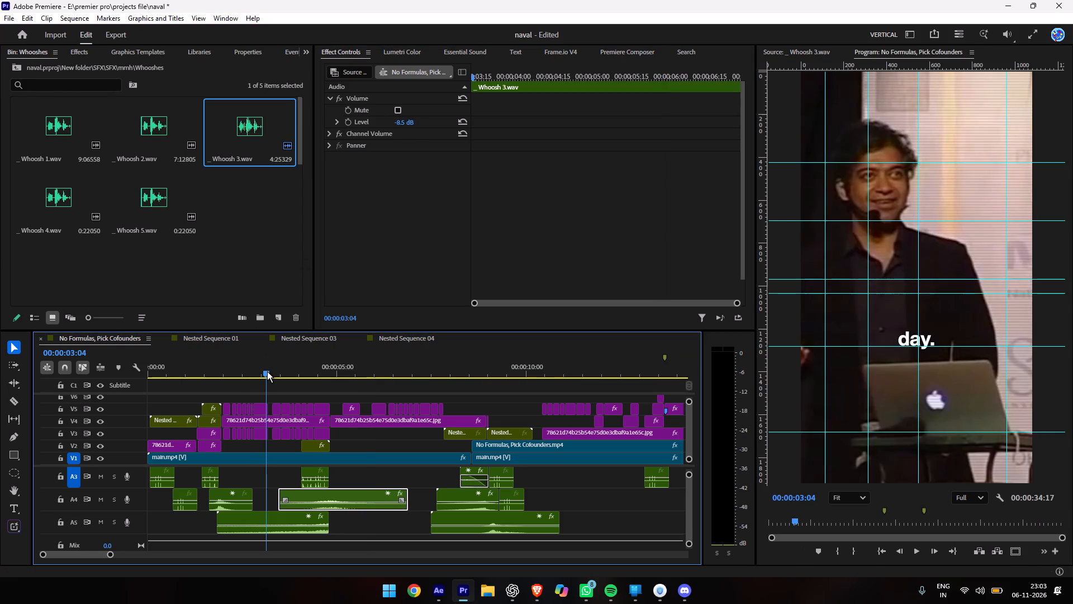
{"action": "key", "text": "space"}
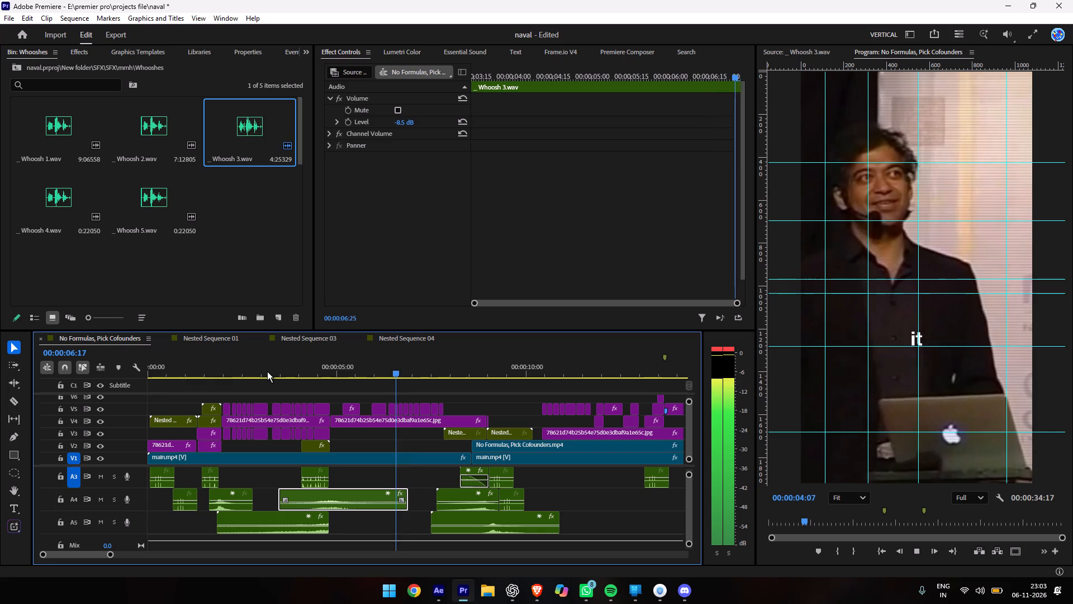
{"action": "key", "text": "space"}
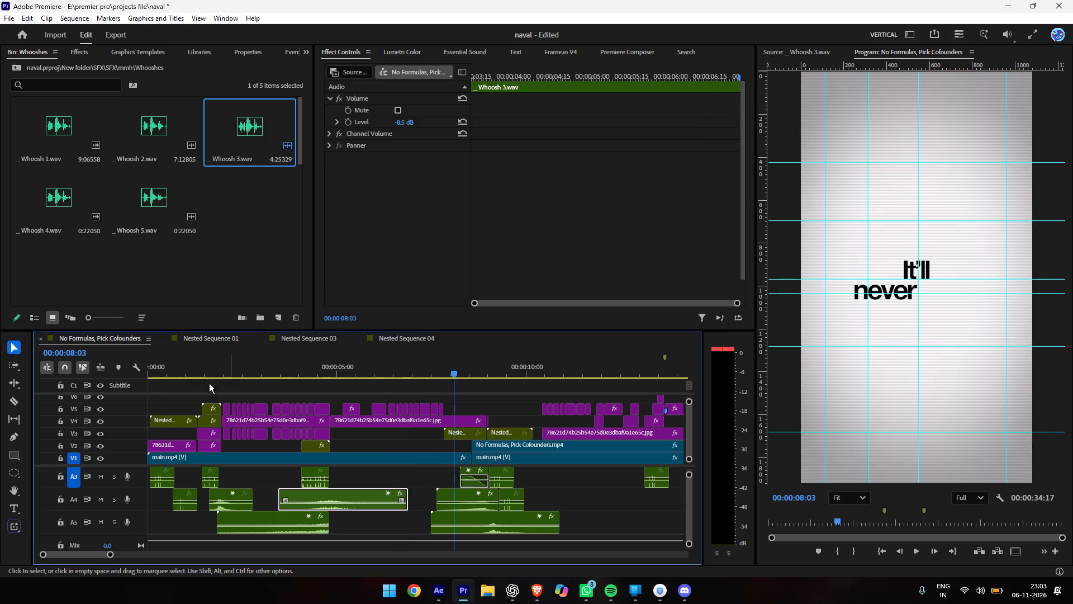
Return the playhead to the sequence start and audition Whoosh 2.wav, Whoosh 5.wav, Whoosh 4.wav and Whoosh 1.wav in the Whooshes bin.
{"action": "left_click", "coordinate": [160, 364]}
{"action": "left_click_drag", "start_coordinate": [160, 364], "coordinate": [91, 393]}
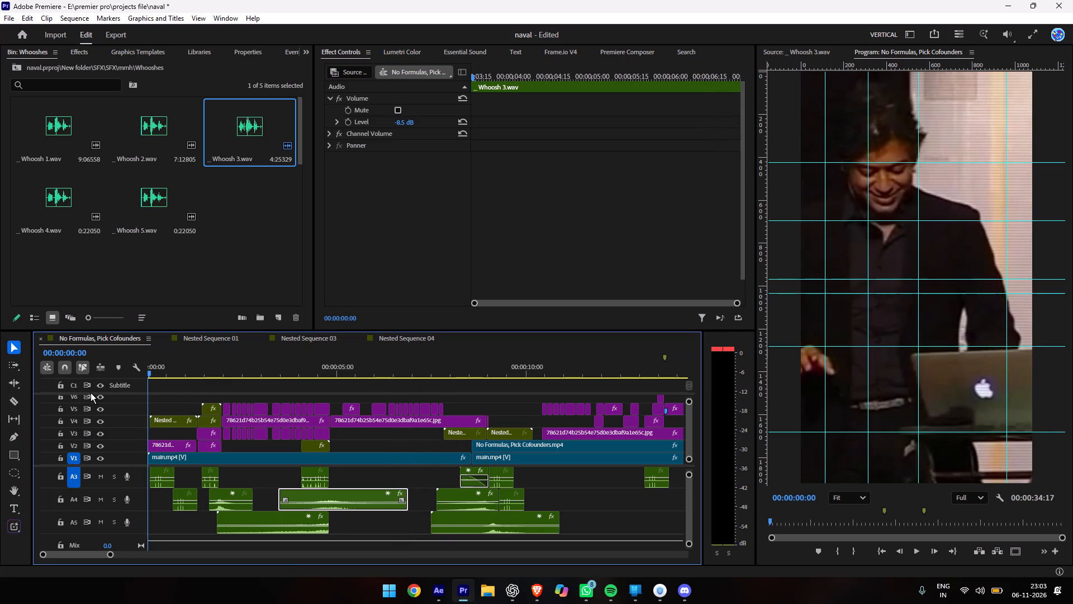
{"action": "left_click", "coordinate": [119, 133]}
{"action": "double_click", "coordinate": [119, 133]}
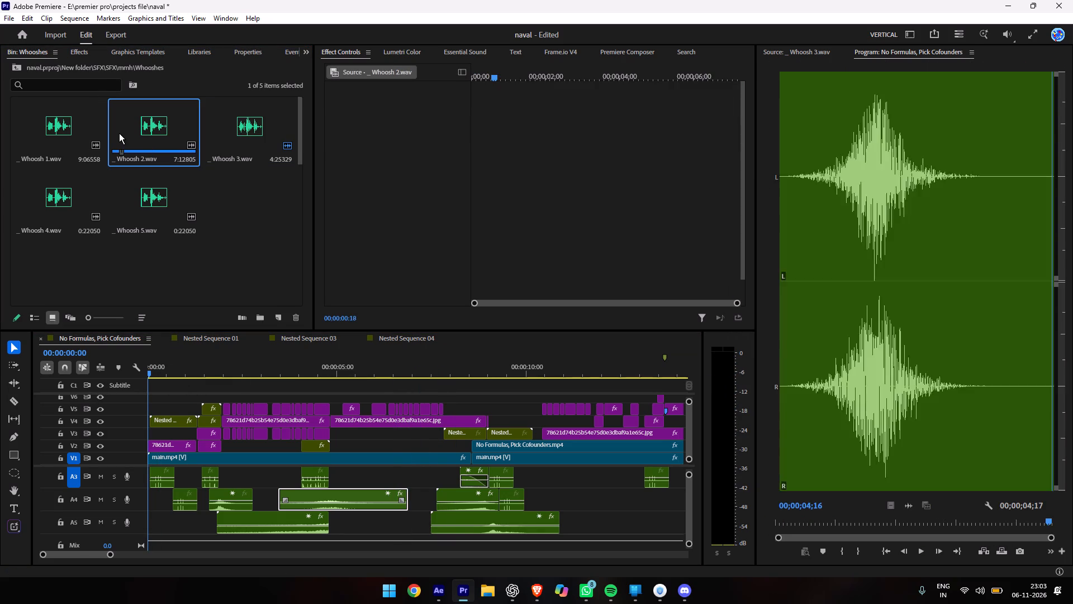
{"action": "key", "text": "space"}
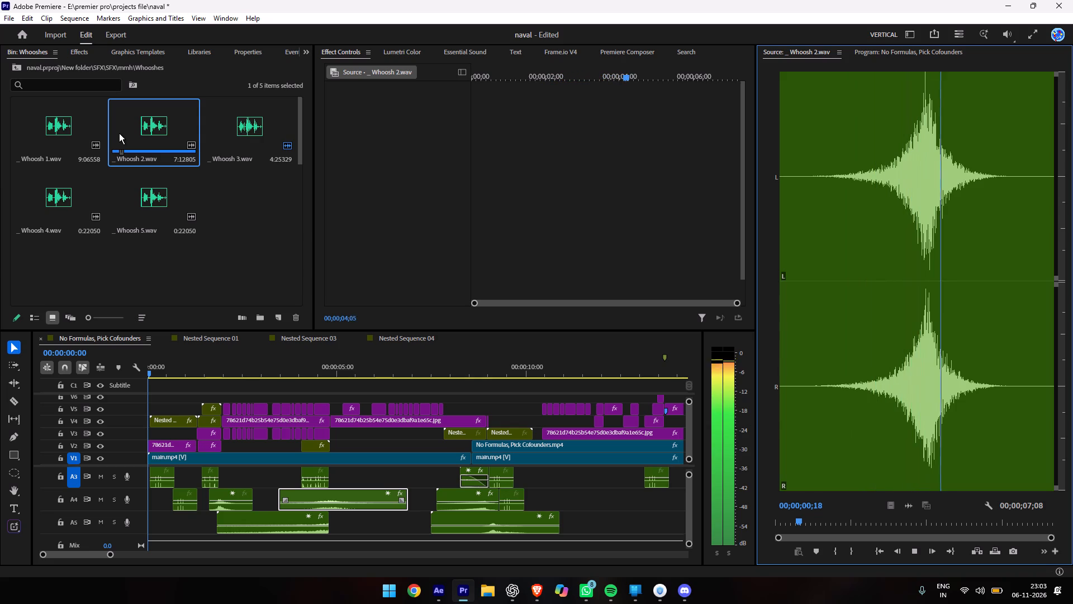
{"action": "key", "text": "space"}
{"action": "double_click", "coordinate": [120, 195]}
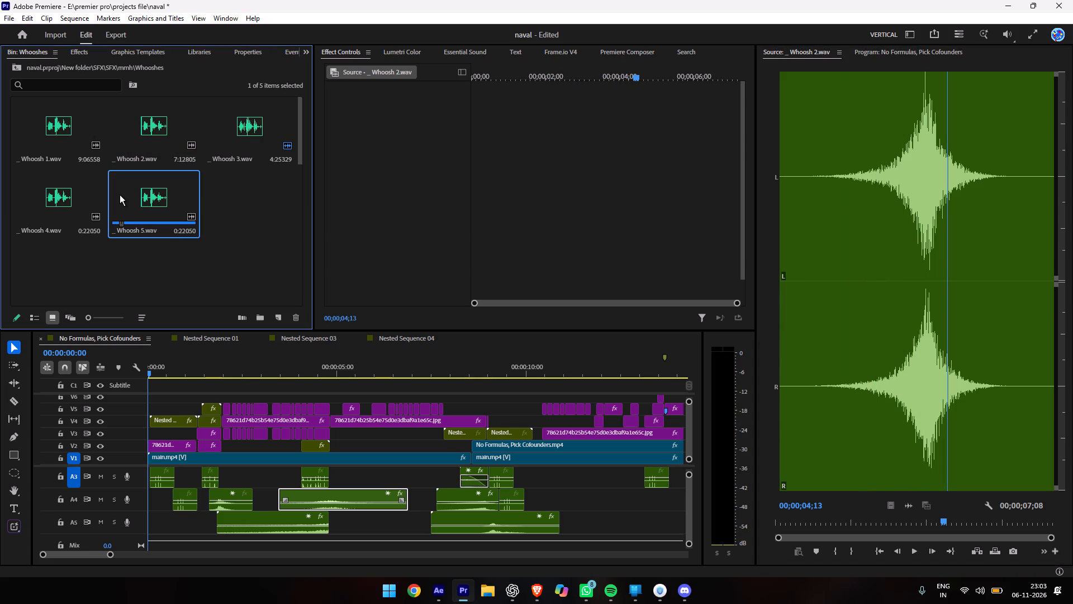
{"action": "key", "text": "space"}
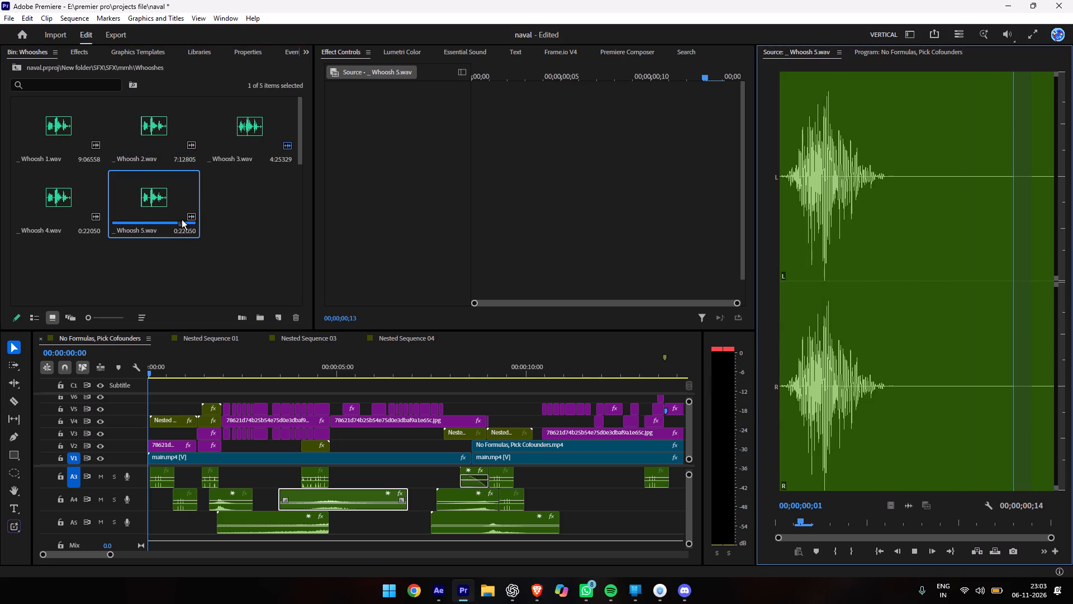
{"action": "double_click", "coordinate": [31, 204]}
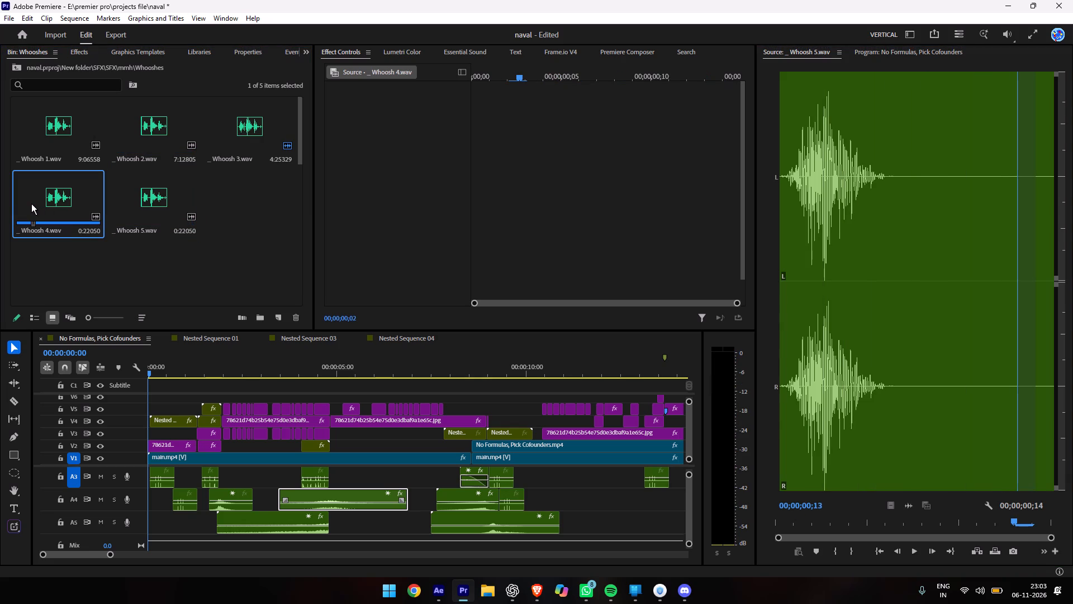
{"action": "key", "text": "space"}
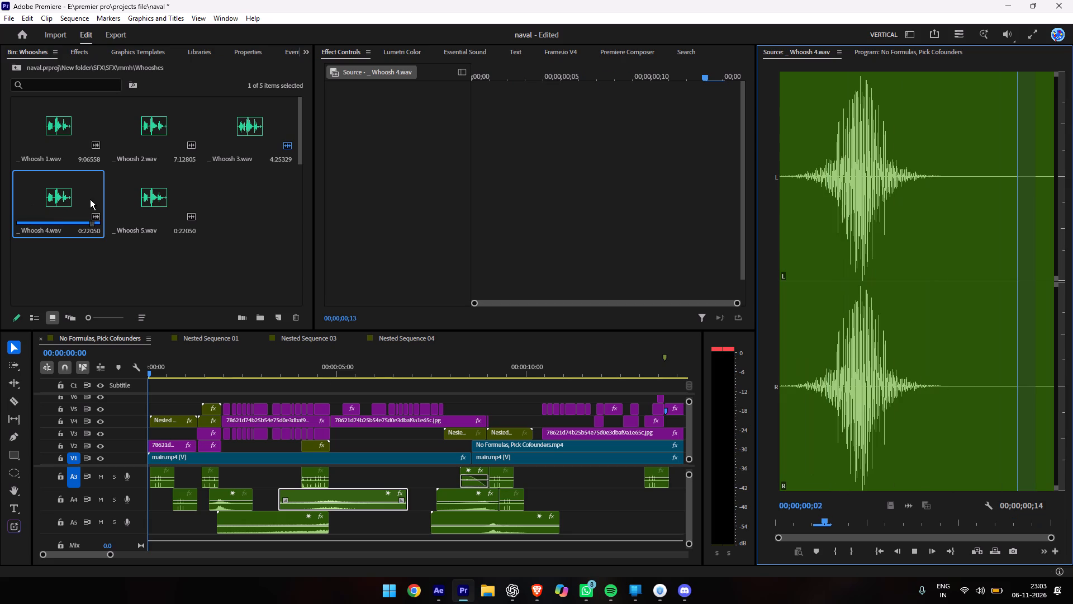
{"action": "double_click", "coordinate": [31, 130]}
{"action": "key", "text": "space"}
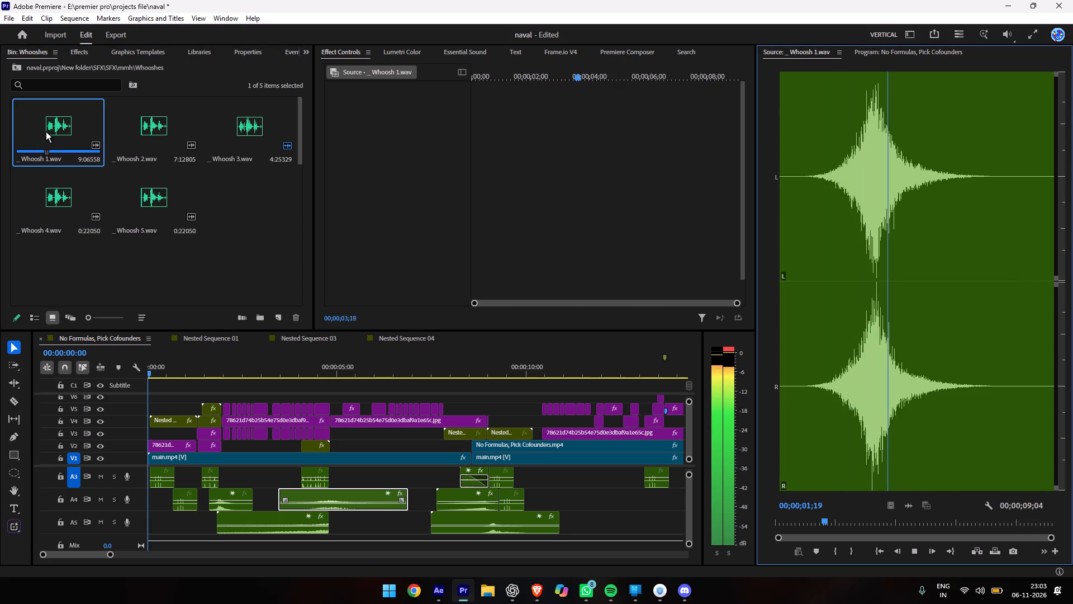
{"action": "key", "text": "space"}
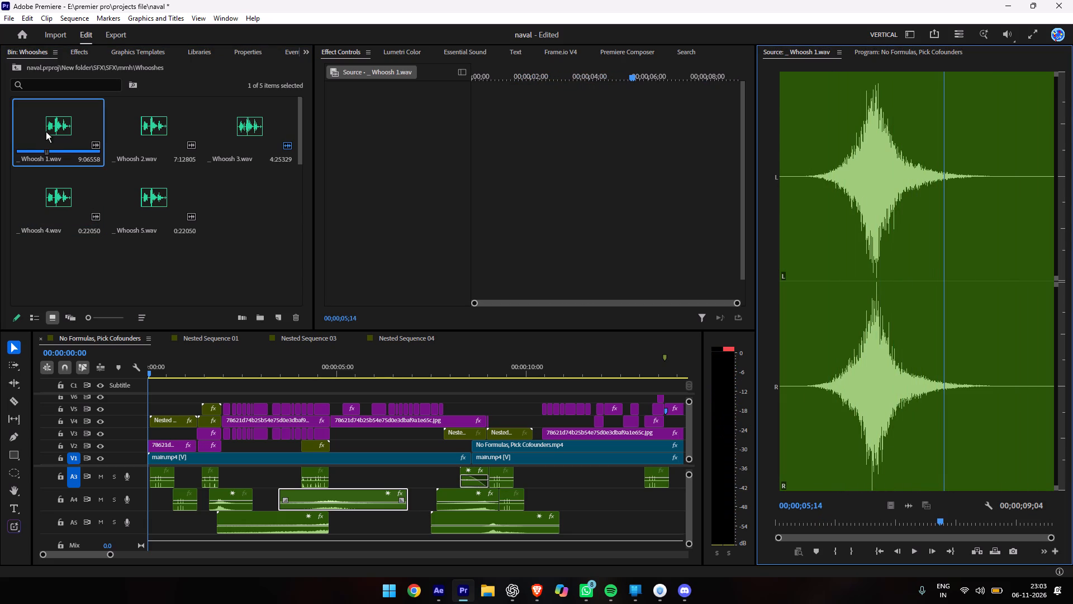
{"action": "double_click", "coordinate": [119, 205]}
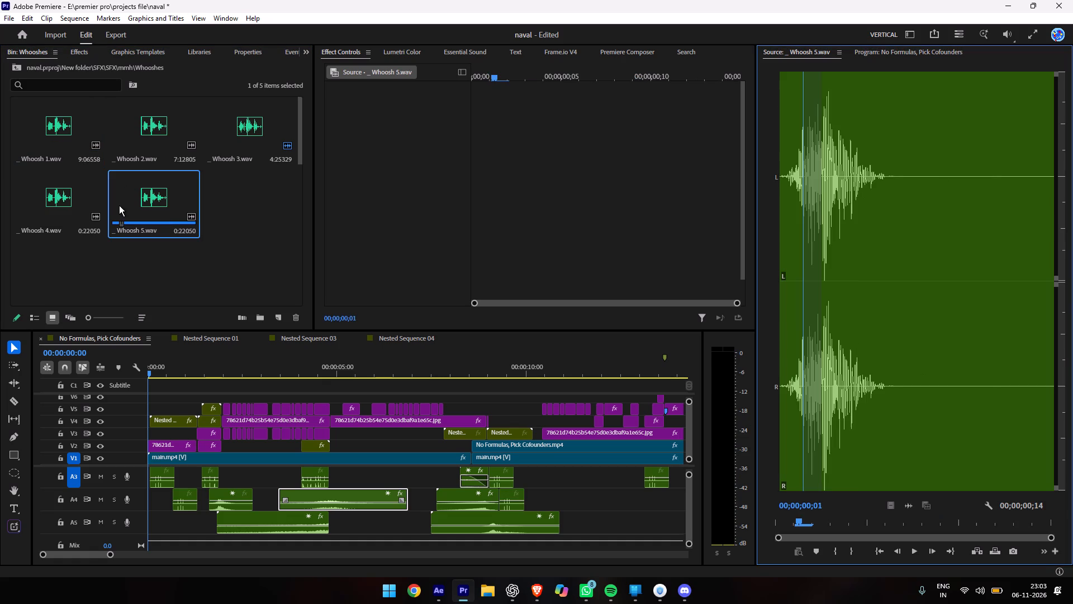
{"action": "key", "text": "space"}
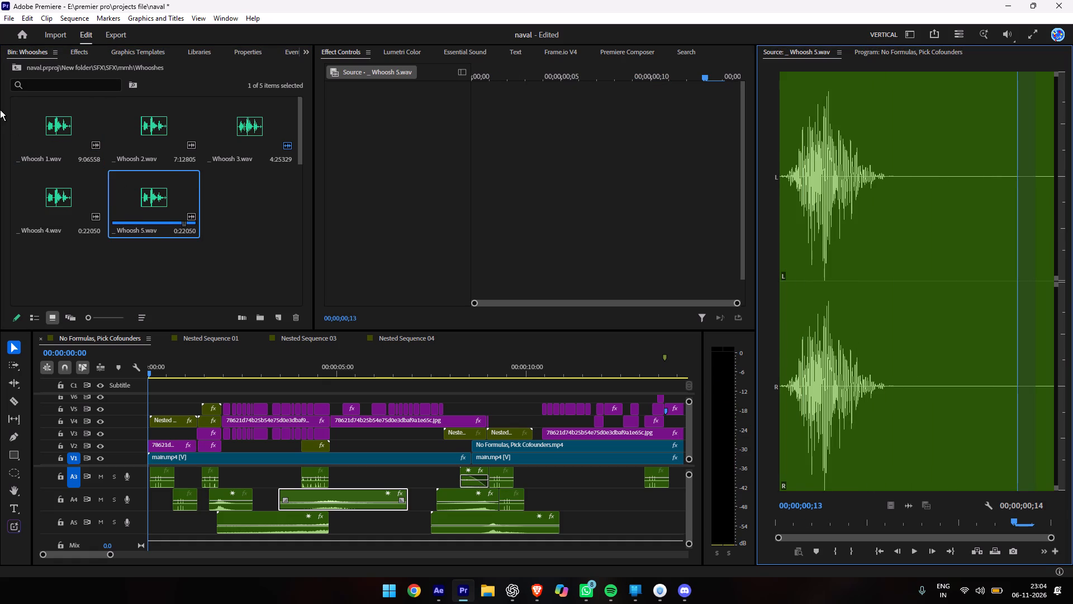
Open the Hits bin inside mmh and audition HE_Hit_001.wav, HE_Hit_004.wav and HE_Hit_002.wav.
{"action": "left_click", "coordinate": [14, 73]}
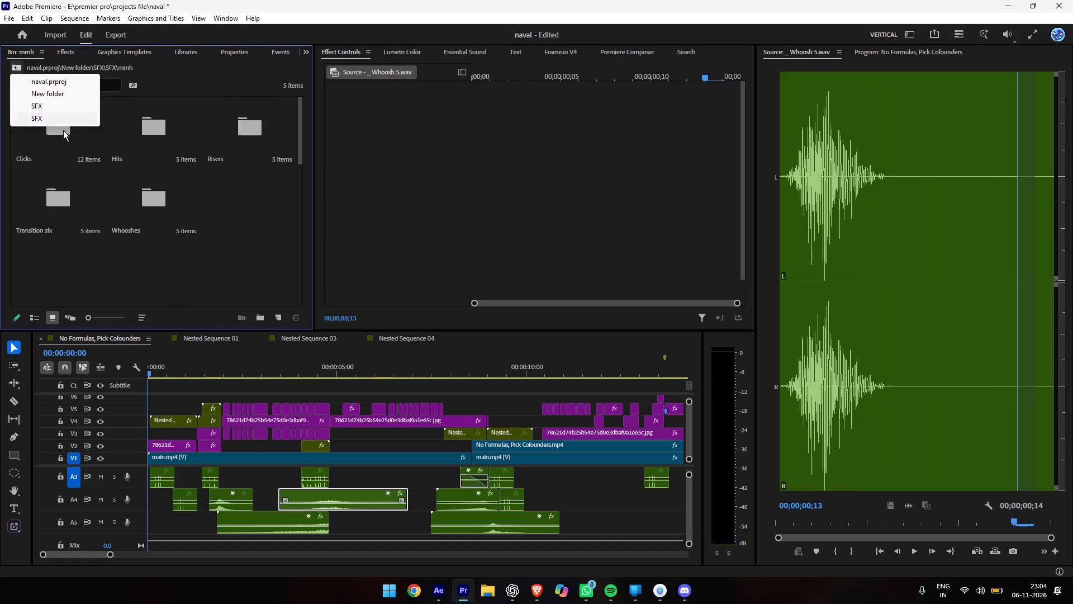
{"action": "left_click", "coordinate": [58, 149]}
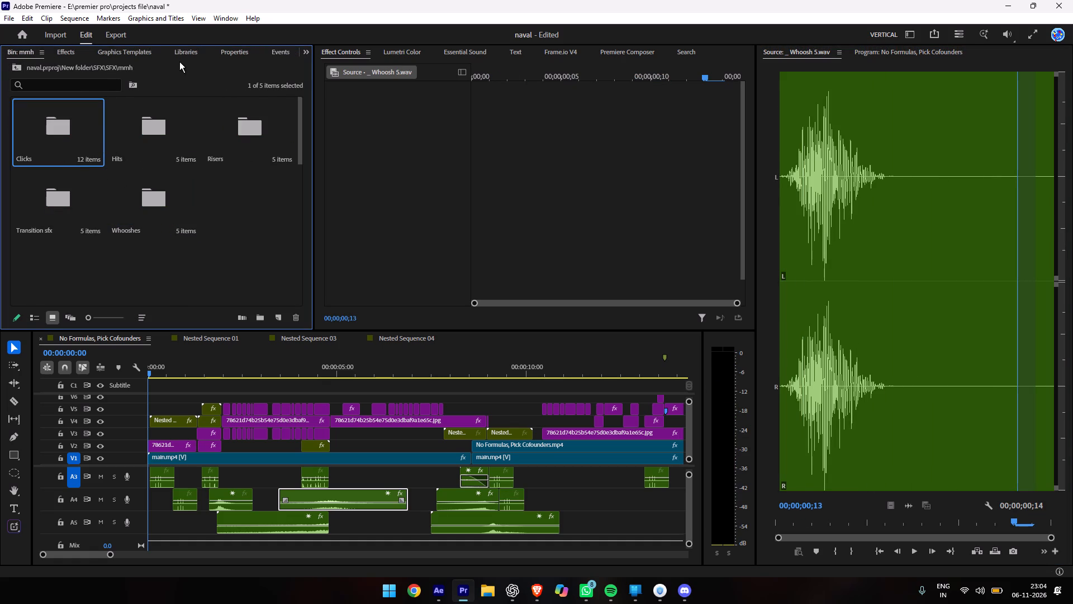
{"action": "double_click", "coordinate": [117, 130]}
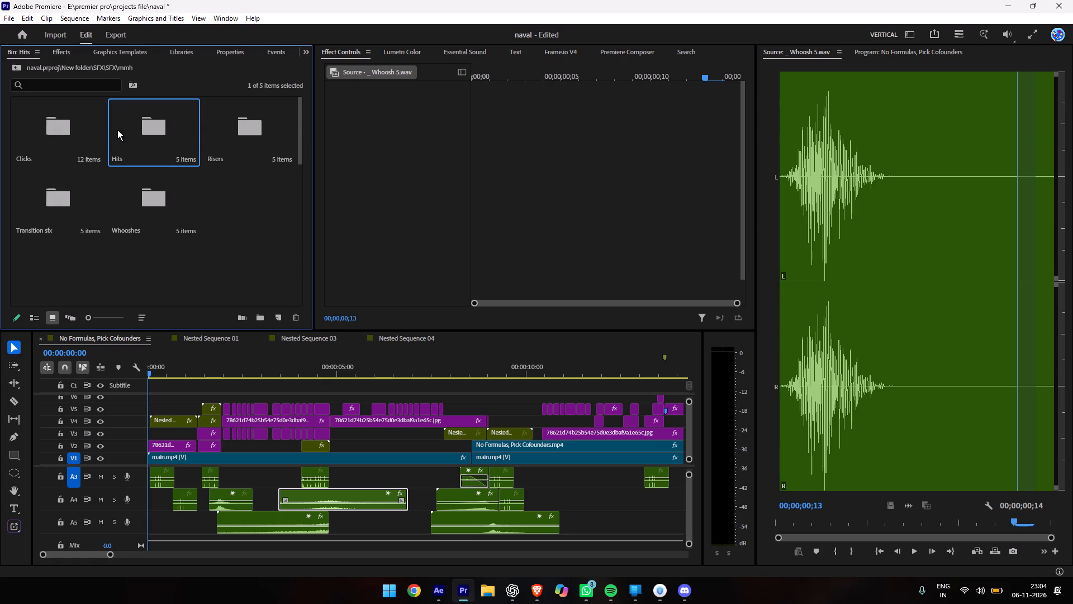
{"action": "double_click", "coordinate": [10, 123]}
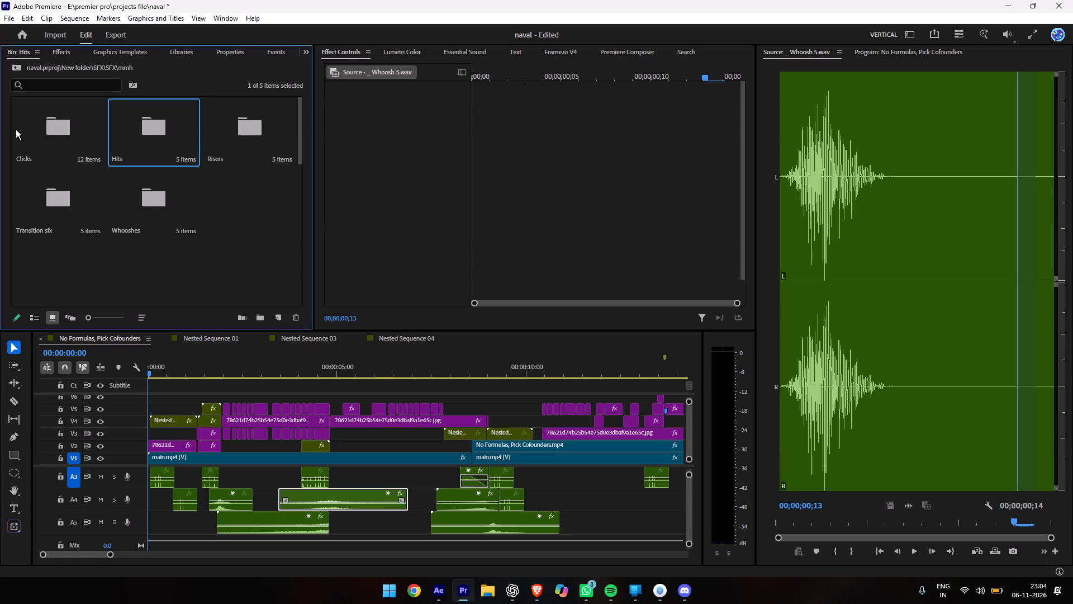
{"action": "double_click", "coordinate": [16, 129]}
{"action": "key", "text": "space"}
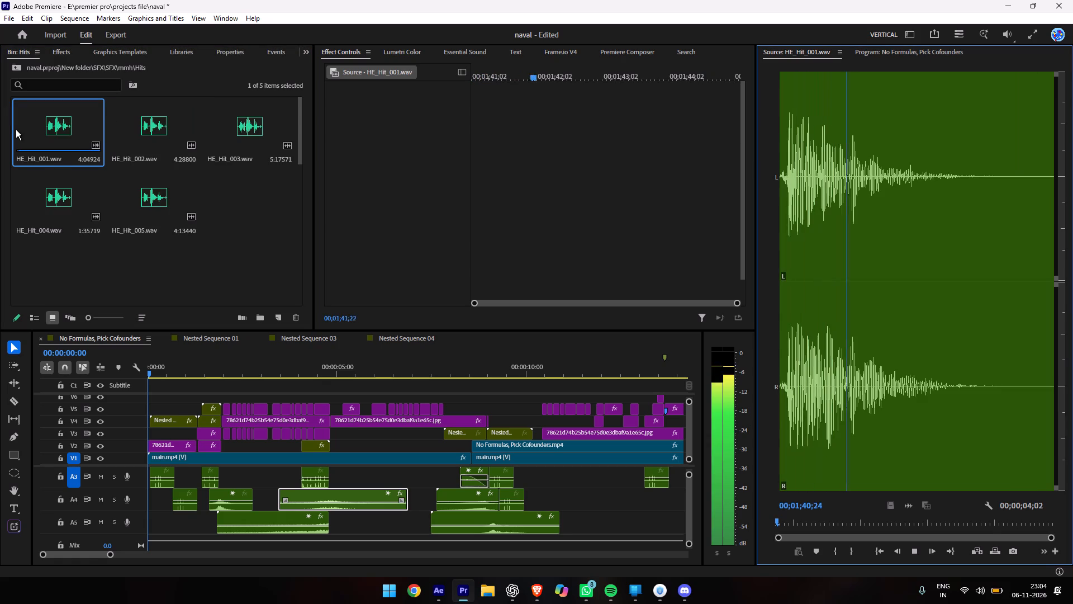
{"action": "double_click", "coordinate": [26, 207]}
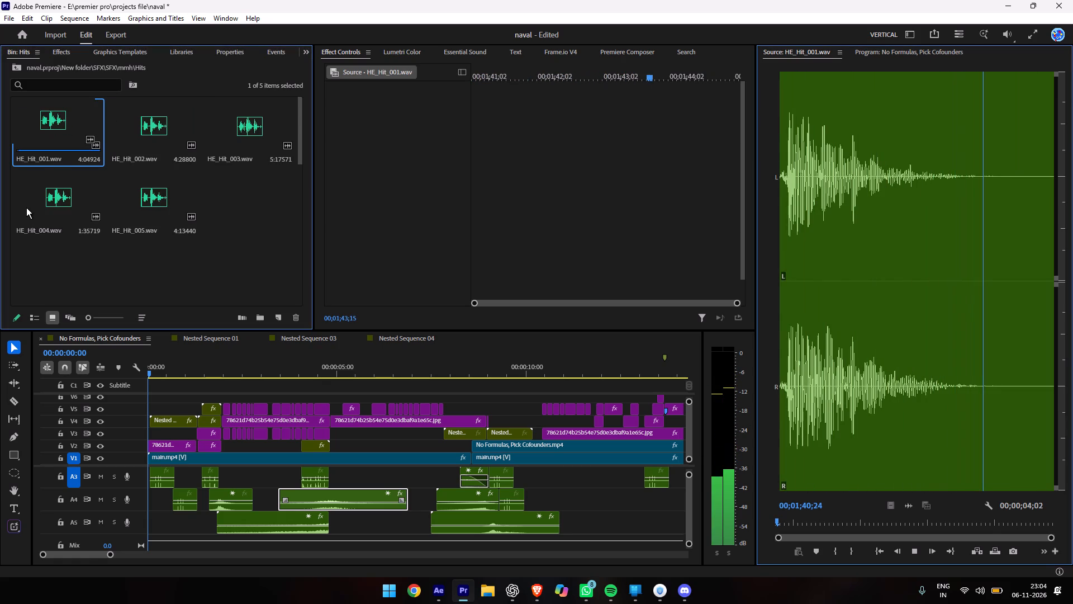
{"action": "key", "text": "space"}
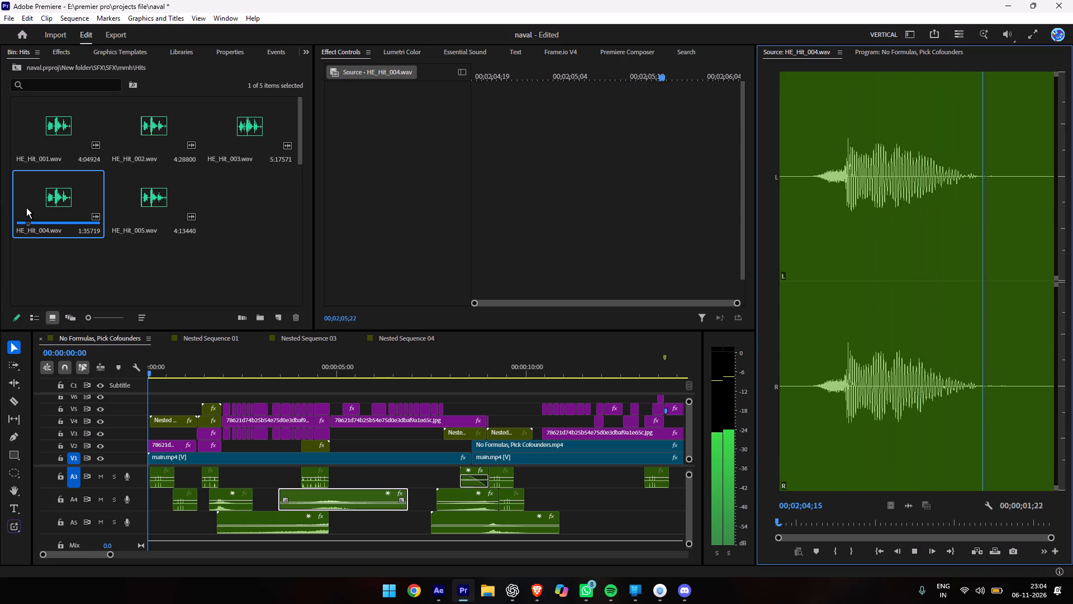
{"action": "double_click", "coordinate": [133, 148]}
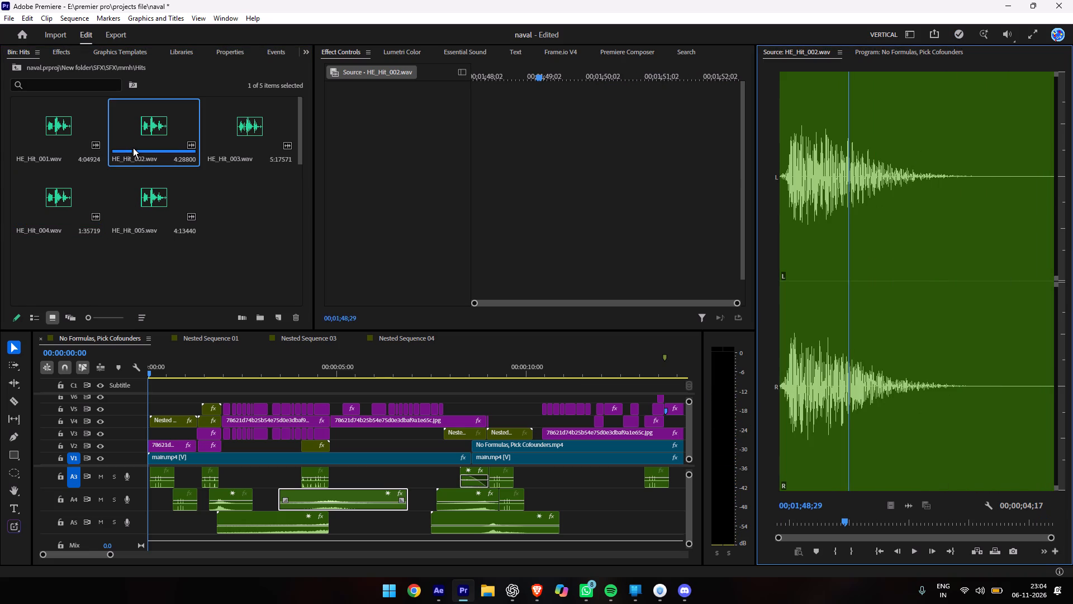
{"action": "key", "text": "space"}
Place HE_Hit_001.wav on A4 starting at about 00:00:10:11, where the next caption group begins, and play back the section.
{"action": "left_click_drag", "start_coordinate": [31, 122], "coordinate": [54, 162]}
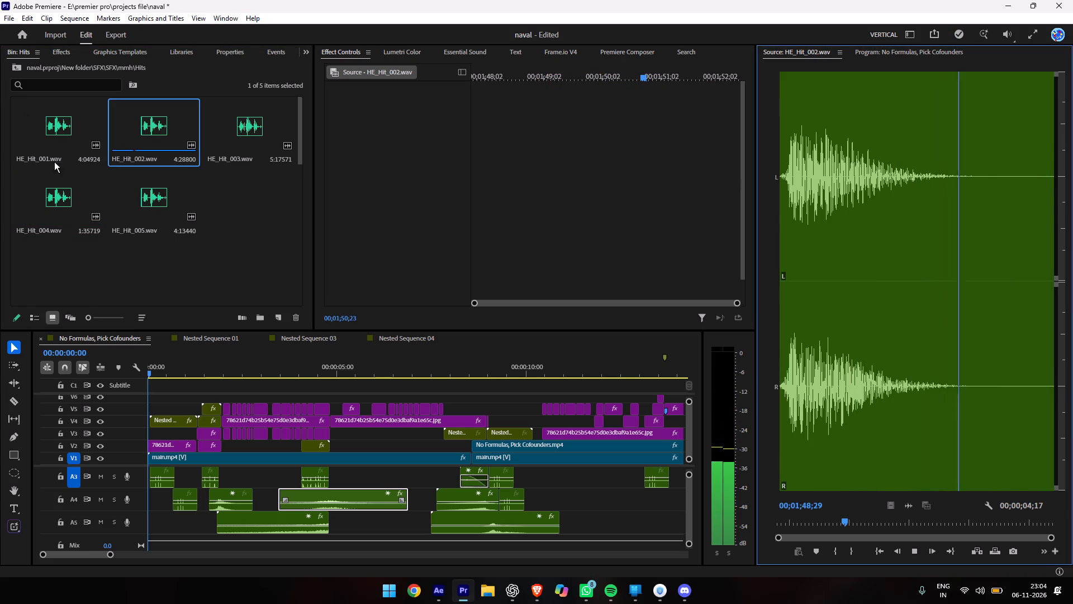
{"action": "left_click_drag", "start_coordinate": [54, 162], "coordinate": [167, 544]}
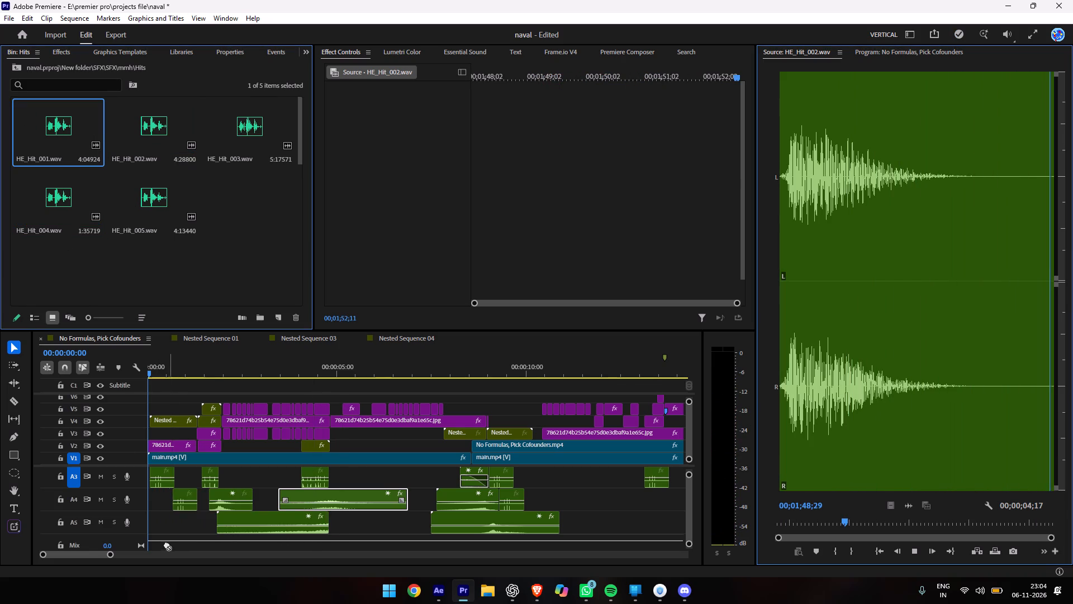
{"action": "left_click_drag", "start_coordinate": [167, 544], "coordinate": [429, 487]}
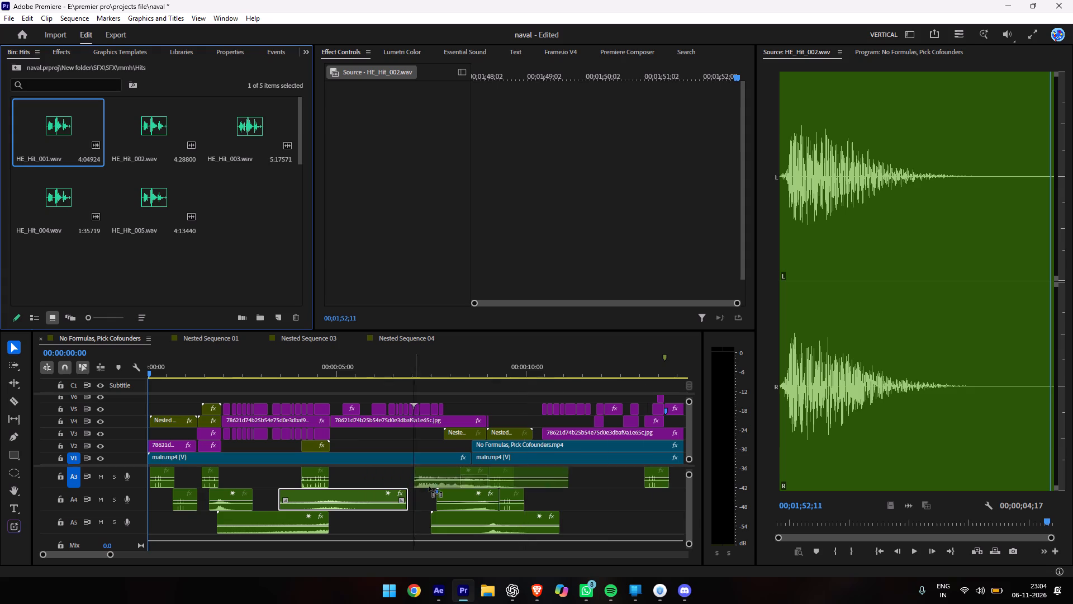
{"action": "left_click_drag", "start_coordinate": [429, 487], "coordinate": [538, 502]}
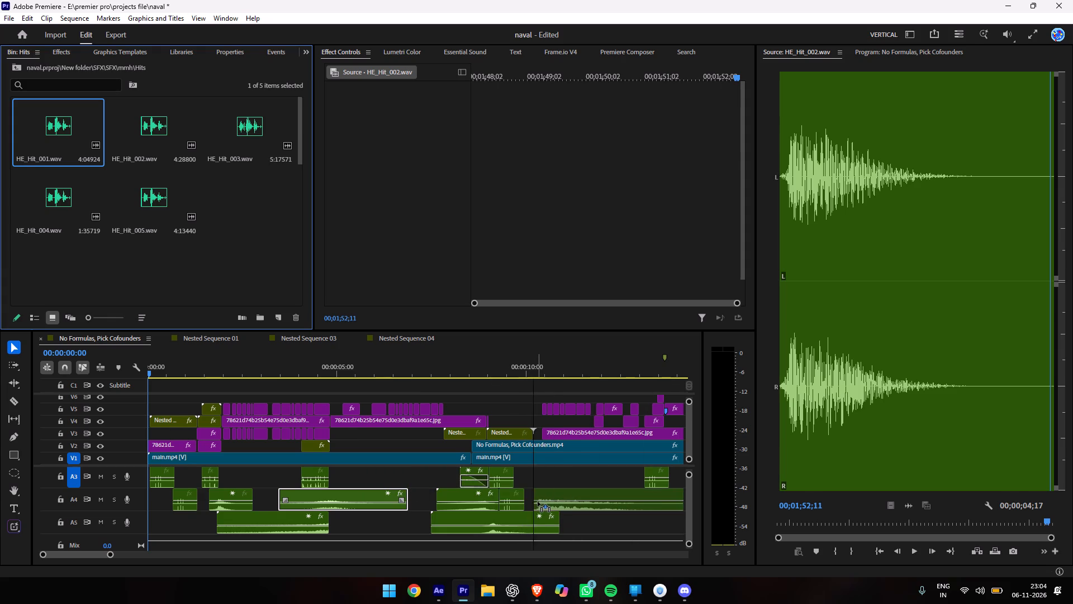
{"action": "left_click_drag", "start_coordinate": [538, 502], "coordinate": [540, 502]}
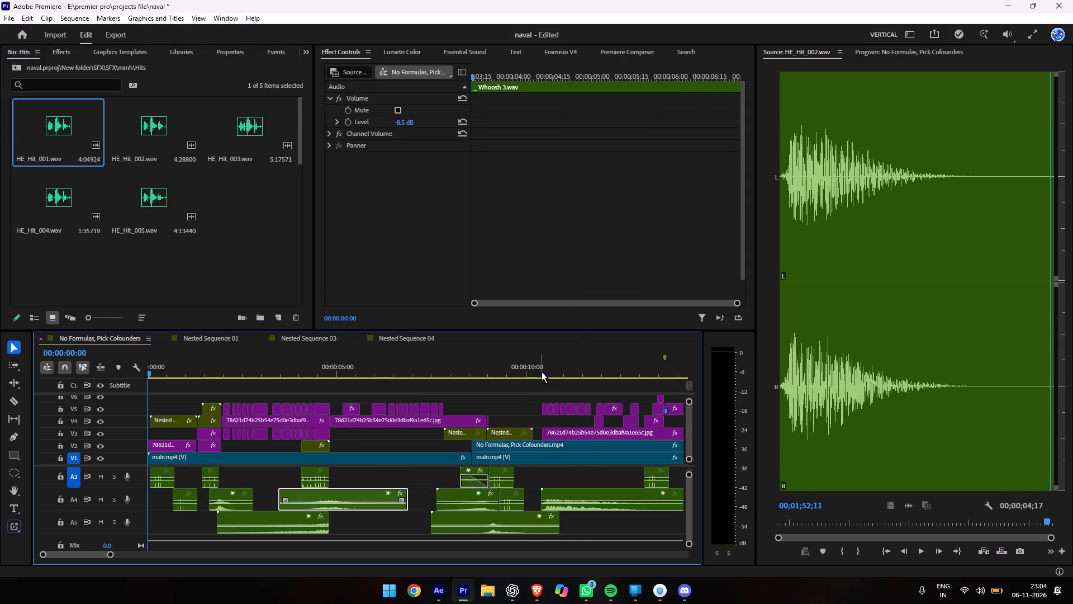
{"action": "left_click", "coordinate": [542, 372]}
{"action": "key", "text": "space"}
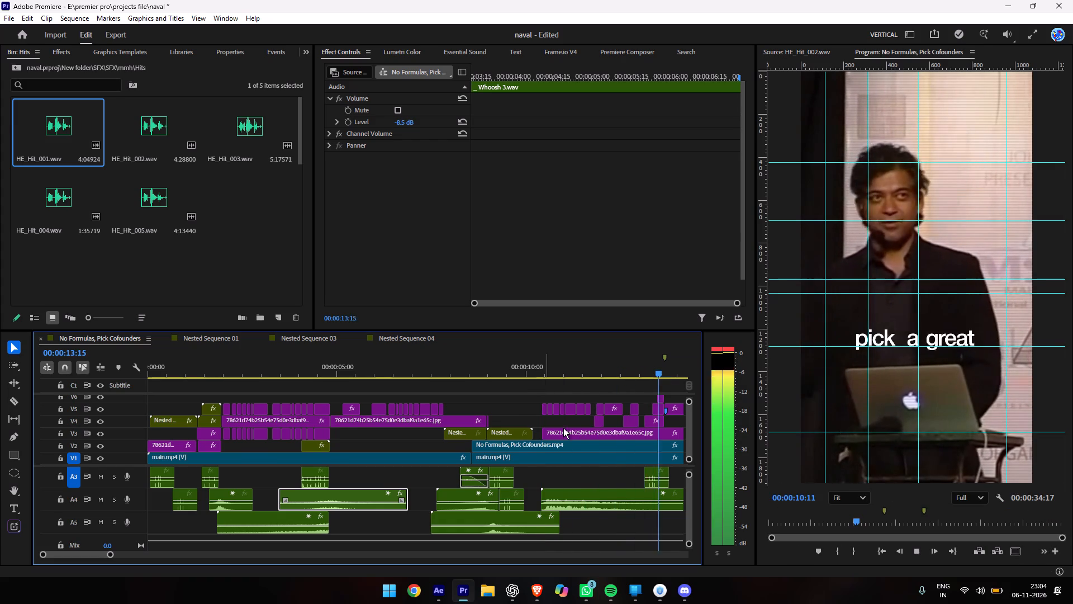
{"action": "key", "text": "space"}
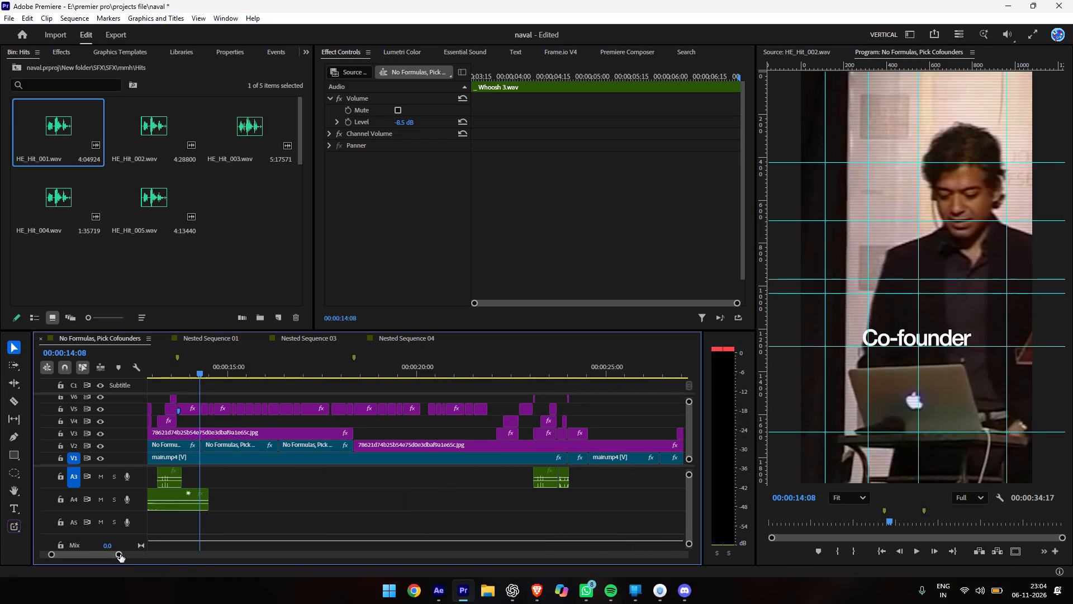
Play back the opening of the sequence from 00:00:00:00 to check the sound effects under the first captions.
{"action": "left_click_drag", "start_coordinate": [120, 554], "coordinate": [173, 554]}
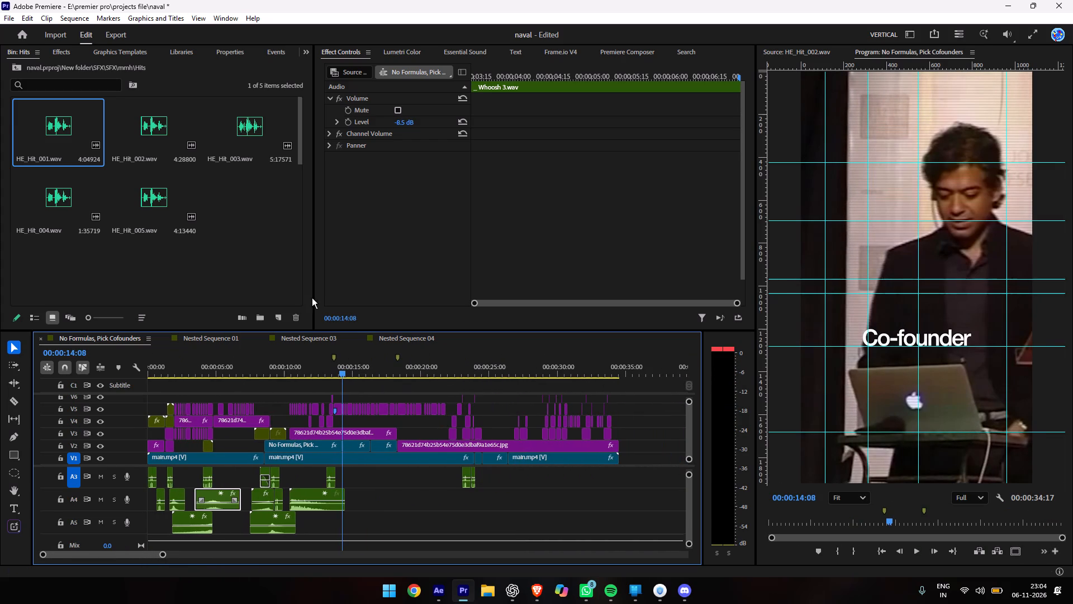
{"action": "left_click_drag", "start_coordinate": [337, 366], "coordinate": [167, 391]}
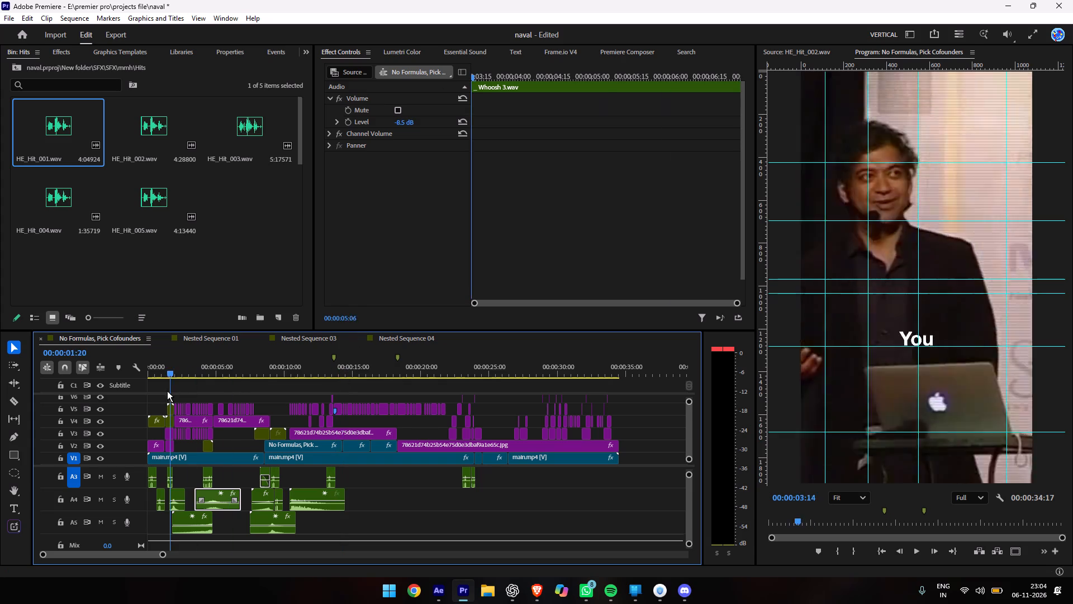
{"action": "left_click_drag", "start_coordinate": [167, 391], "coordinate": [146, 391]}
{"action": "key", "text": "space"}
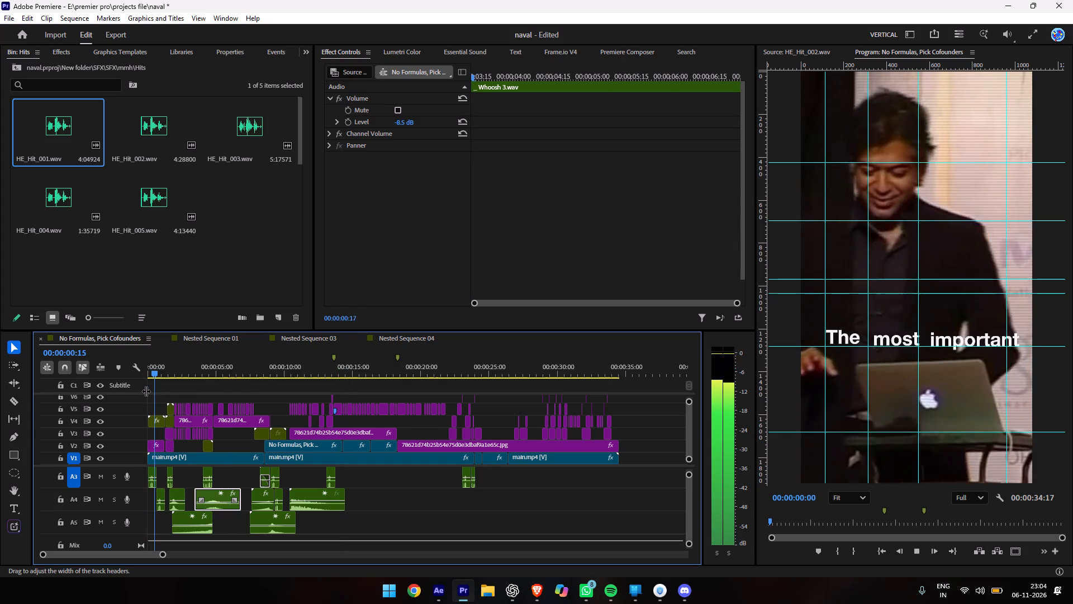
{"action": "key", "text": "space"}
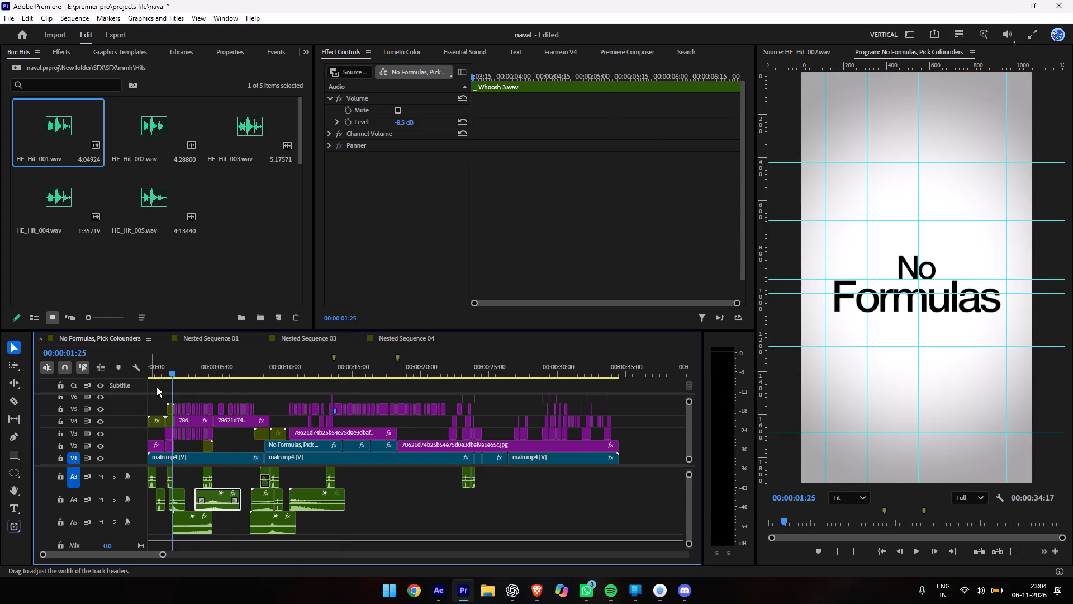
{"action": "left_click_drag", "start_coordinate": [169, 370], "coordinate": [141, 372]}
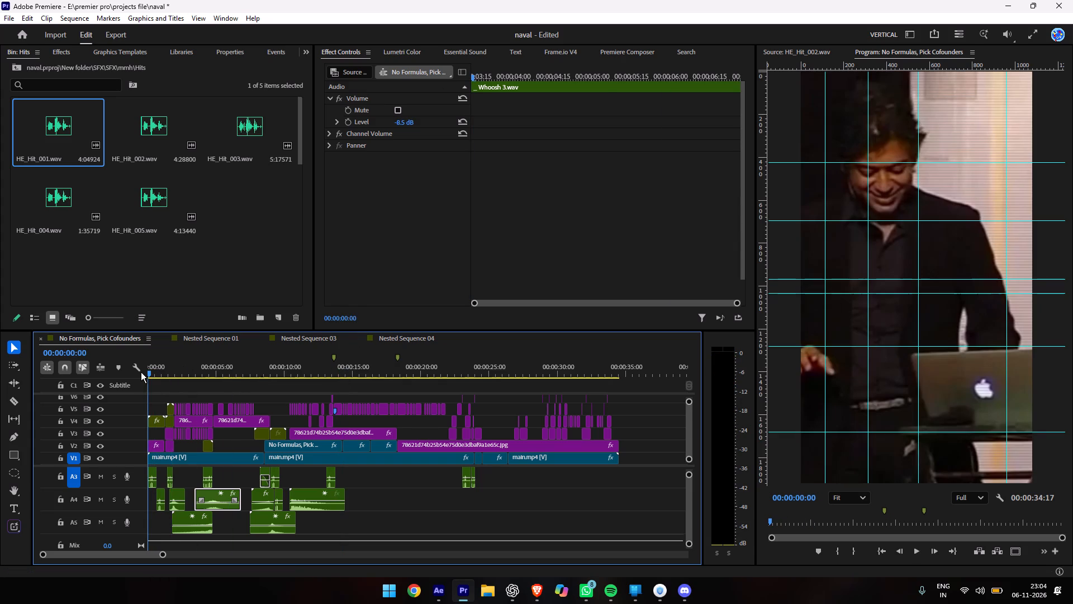
{"action": "left_click_drag", "start_coordinate": [141, 372], "coordinate": [139, 379]}
{"action": "left_click_drag", "start_coordinate": [139, 379], "coordinate": [136, 375]}
{"action": "key", "text": "space"}
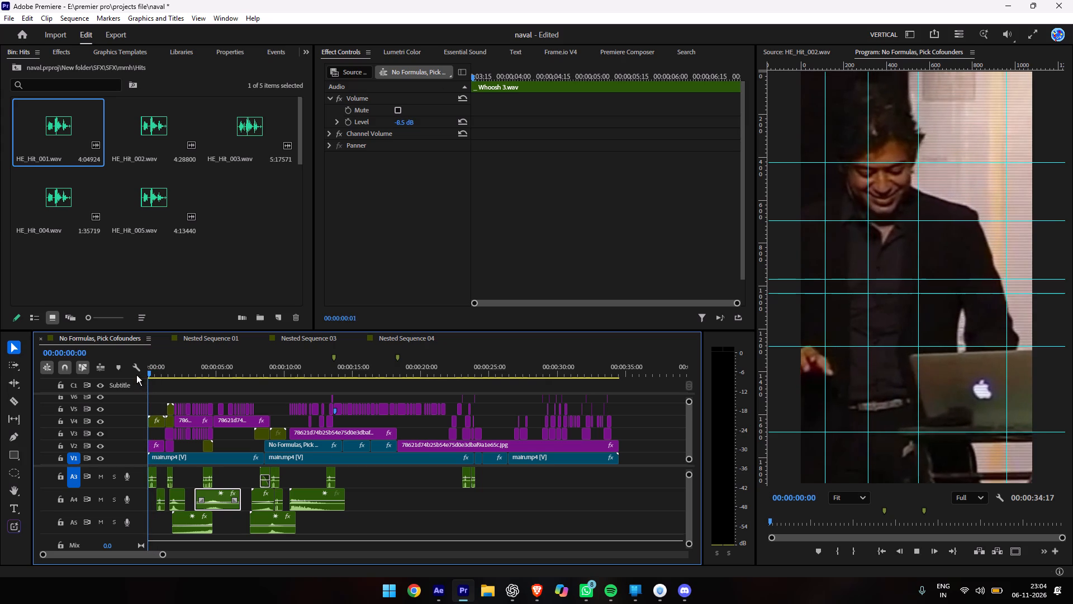
{"action": "key", "text": "space"}
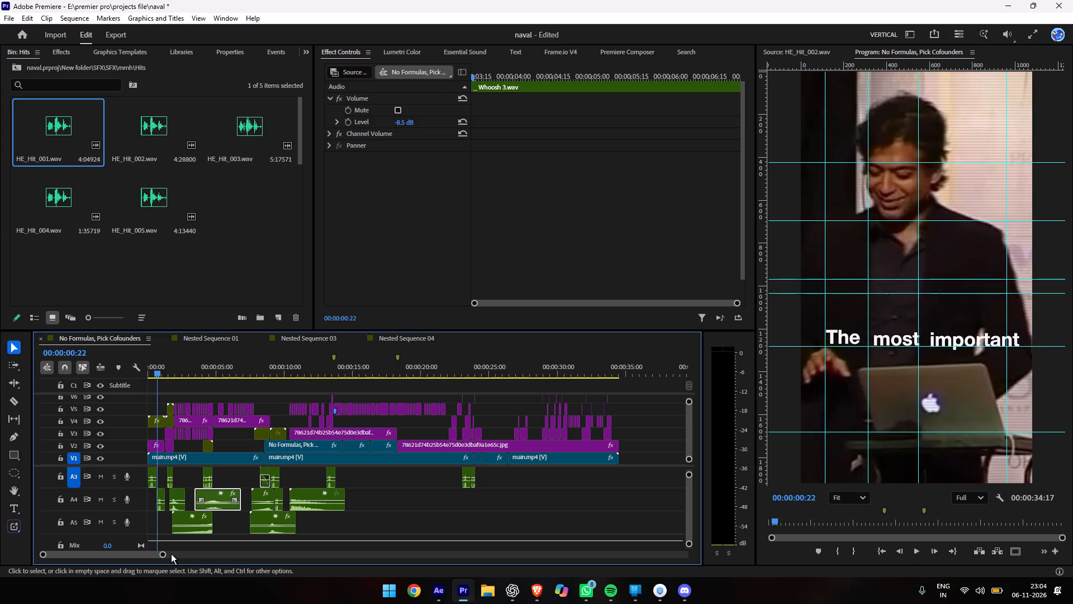
{"action": "left_click_drag", "start_coordinate": [162, 553], "coordinate": [134, 555]}
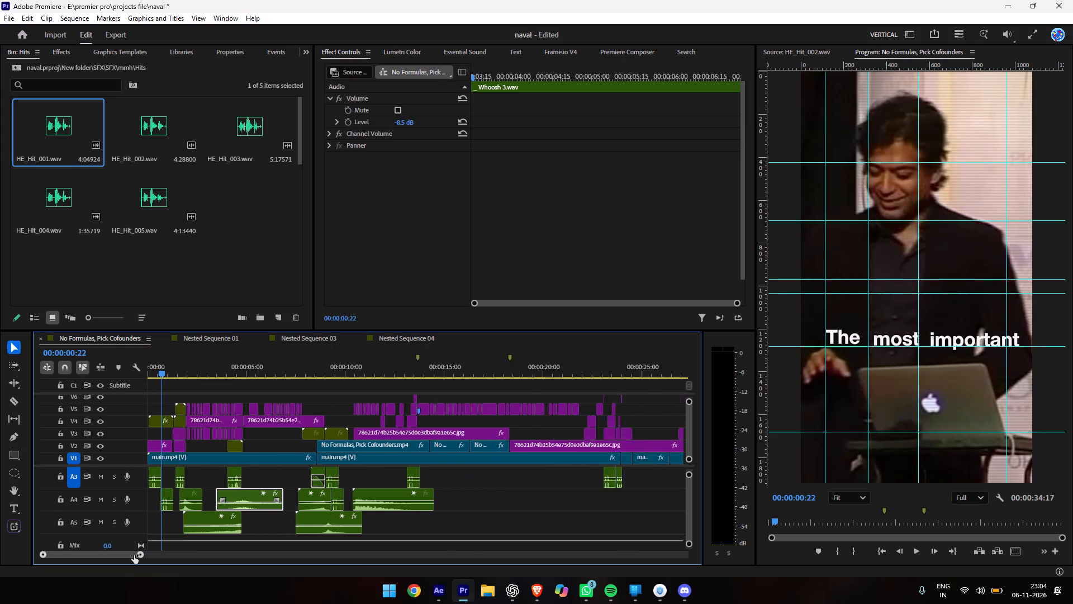
Open the Risers bin inside mmh and audition HE_Riser_005.wav and Riser Dramatic.wav.
{"action": "left_click_drag", "start_coordinate": [134, 555], "coordinate": [150, 553]}
{"action": "scroll", "coordinate": [167, 529], "scroll_direction": "down", "scroll_amount": 1, "text": "ctrl"}
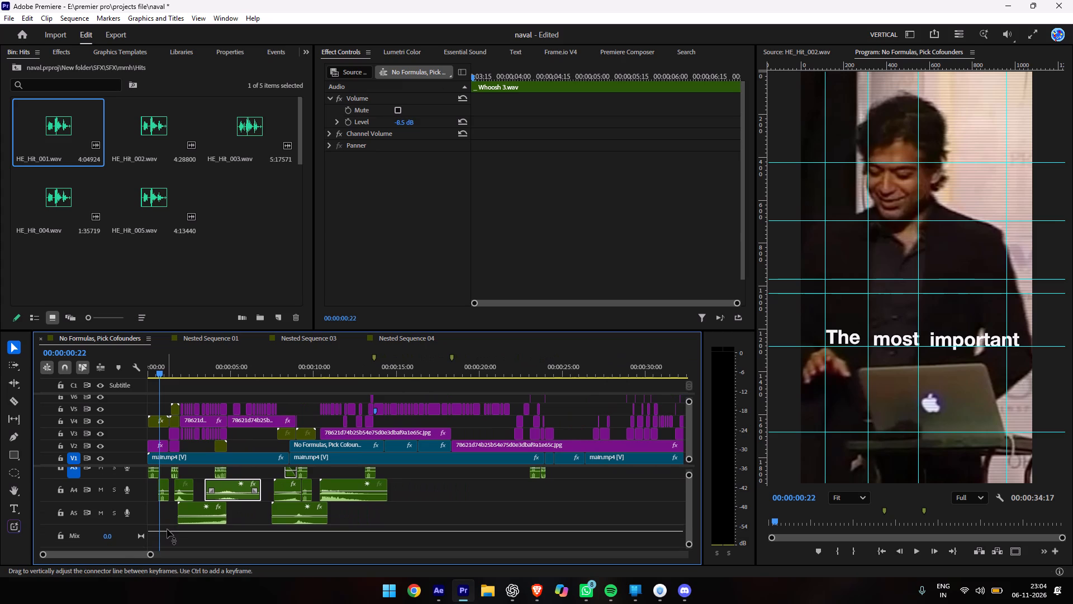
{"action": "scroll", "coordinate": [163, 513], "scroll_direction": "down", "scroll_amount": 4, "text": "ctrl"}
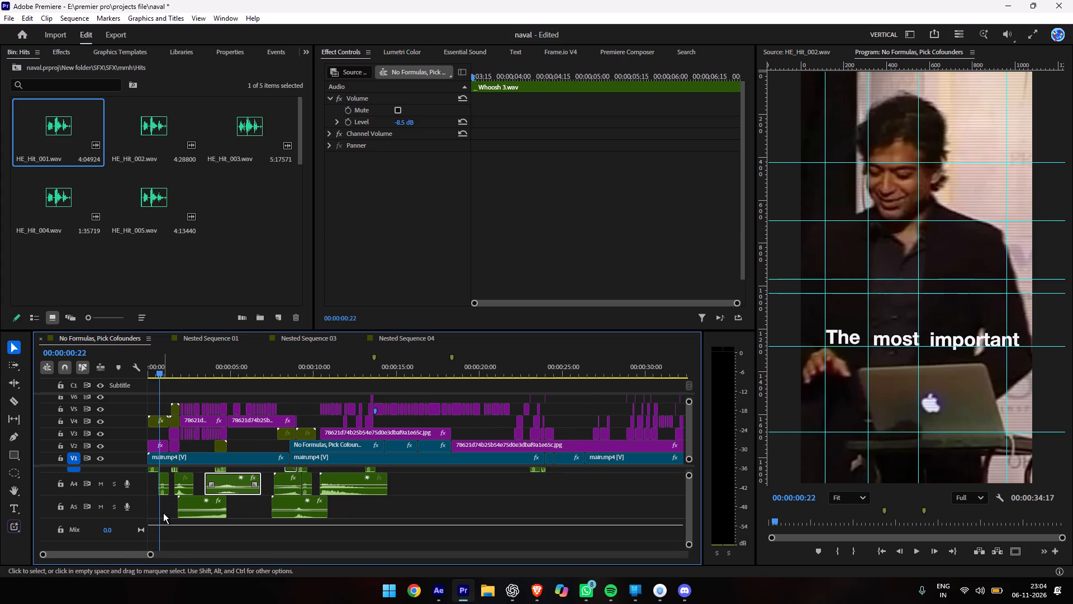
{"action": "left_click", "coordinate": [18, 66]}
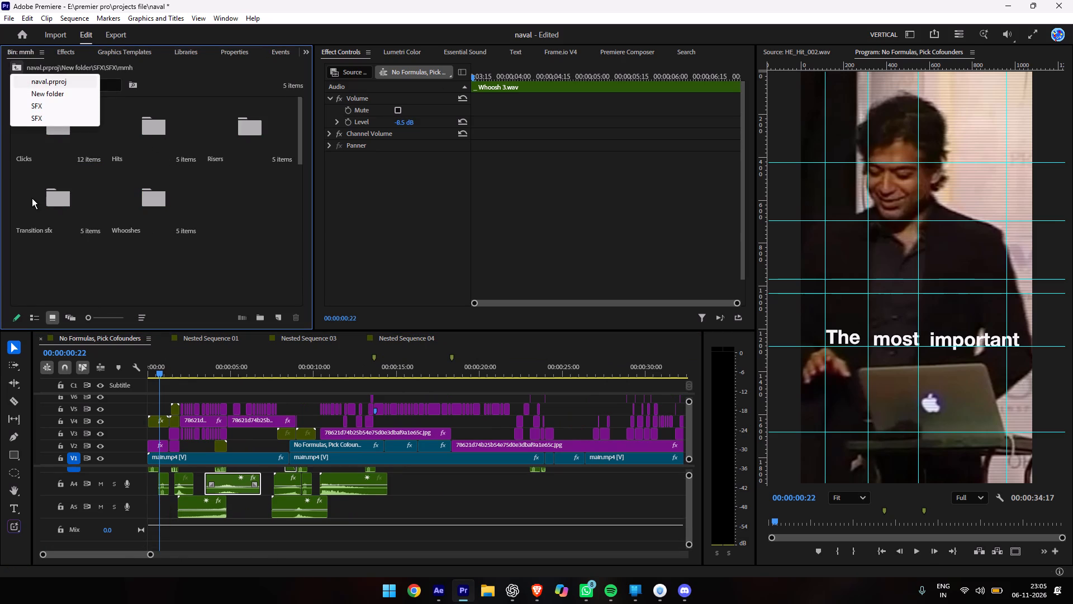
{"action": "left_click", "coordinate": [32, 198]}
{"action": "left_click", "coordinate": [32, 198]}
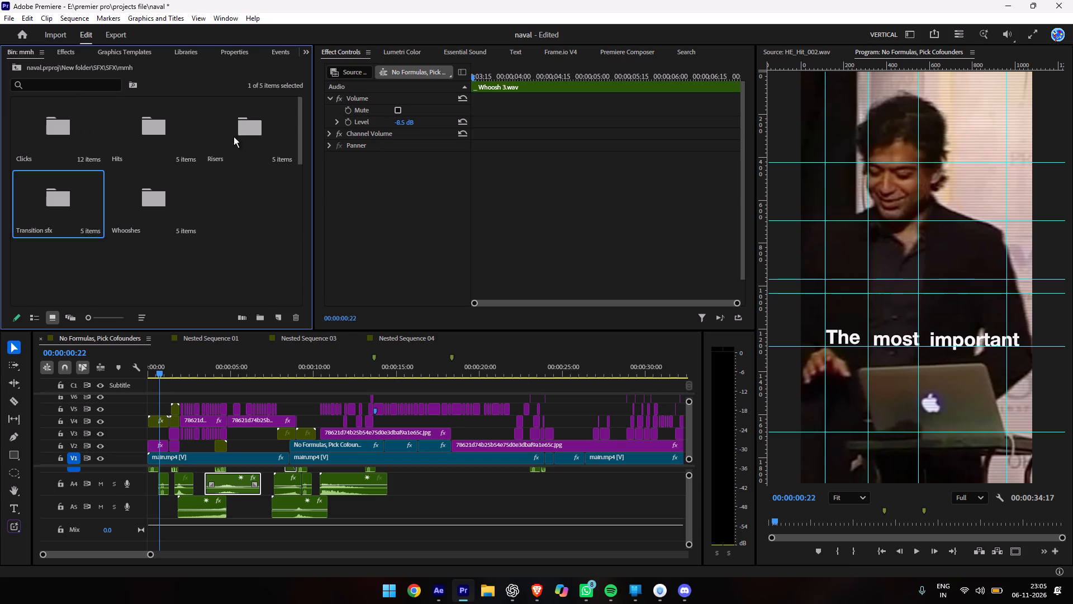
{"action": "double_click", "coordinate": [228, 134]}
{"action": "double_click", "coordinate": [151, 127]}
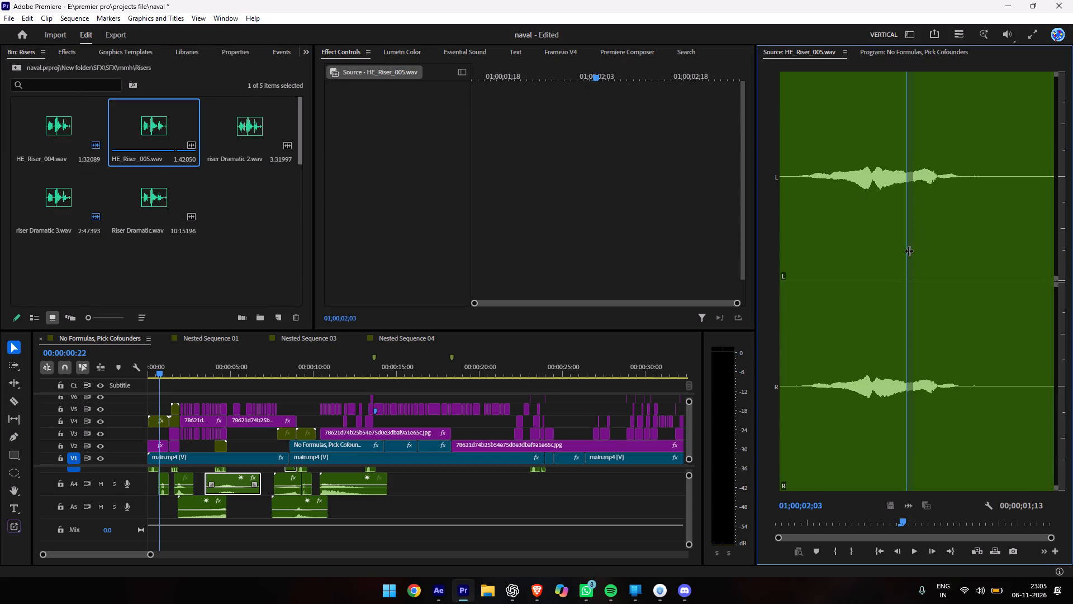
{"action": "left_click_drag", "start_coordinate": [909, 251], "coordinate": [776, 280]}
{"action": "key", "text": "space"}
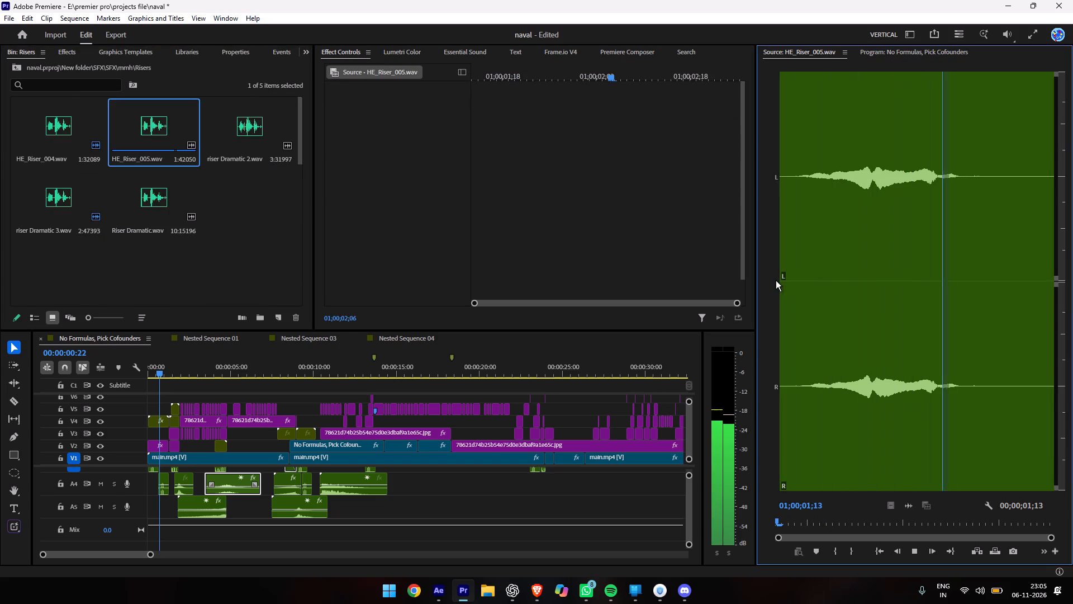
{"action": "double_click", "coordinate": [125, 205]}
{"action": "key", "text": "space"}
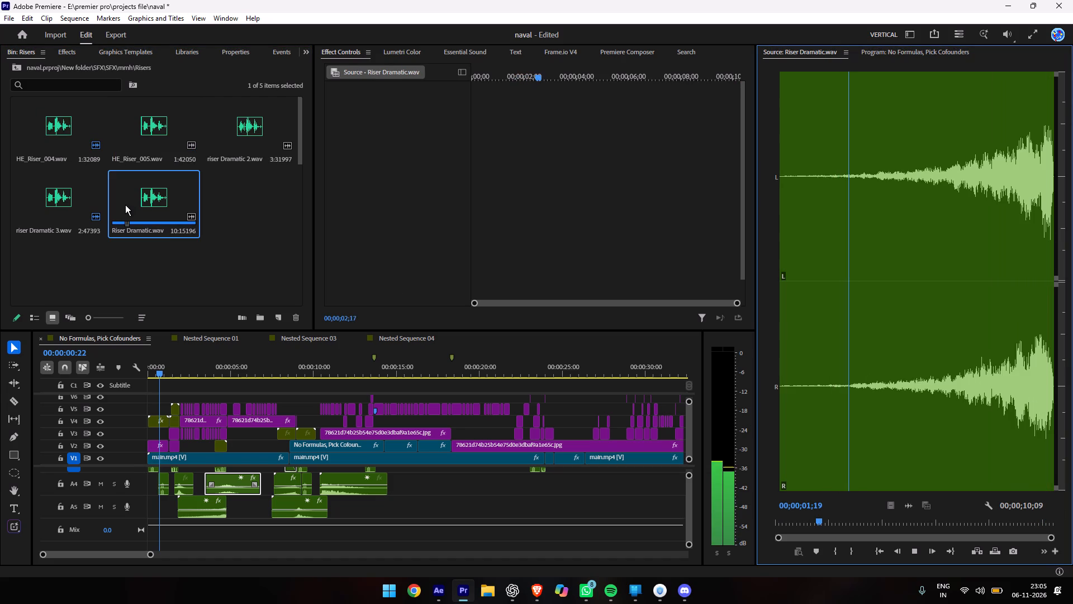
{"action": "key", "text": "space"}
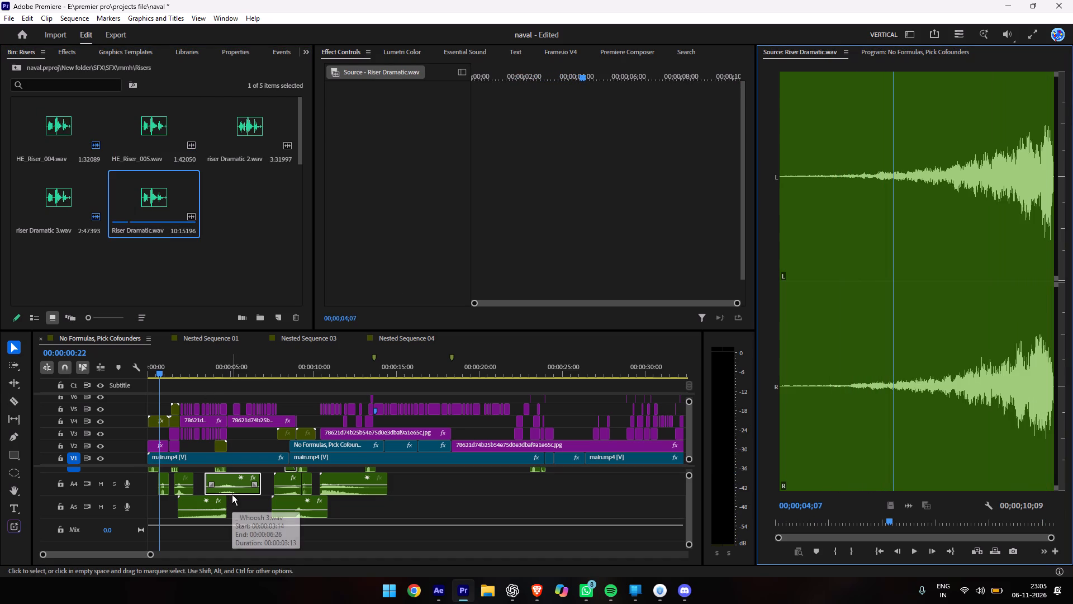
Duplicate the Whoosh 3.wav clip from A4 onto a new audio track A6 at the start of the sequence.
{"action": "left_click_drag", "start_coordinate": [232, 494], "coordinate": [166, 545], "text": "alt"}
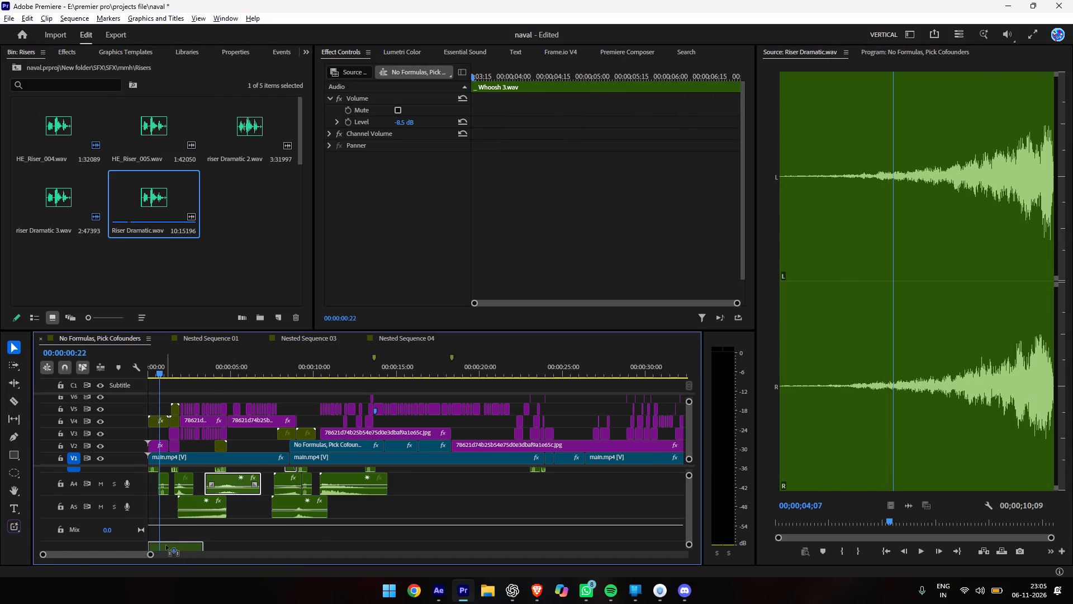
{"action": "scroll", "coordinate": [185, 525], "scroll_direction": "down", "scroll_amount": 11, "text": "ctrl"}
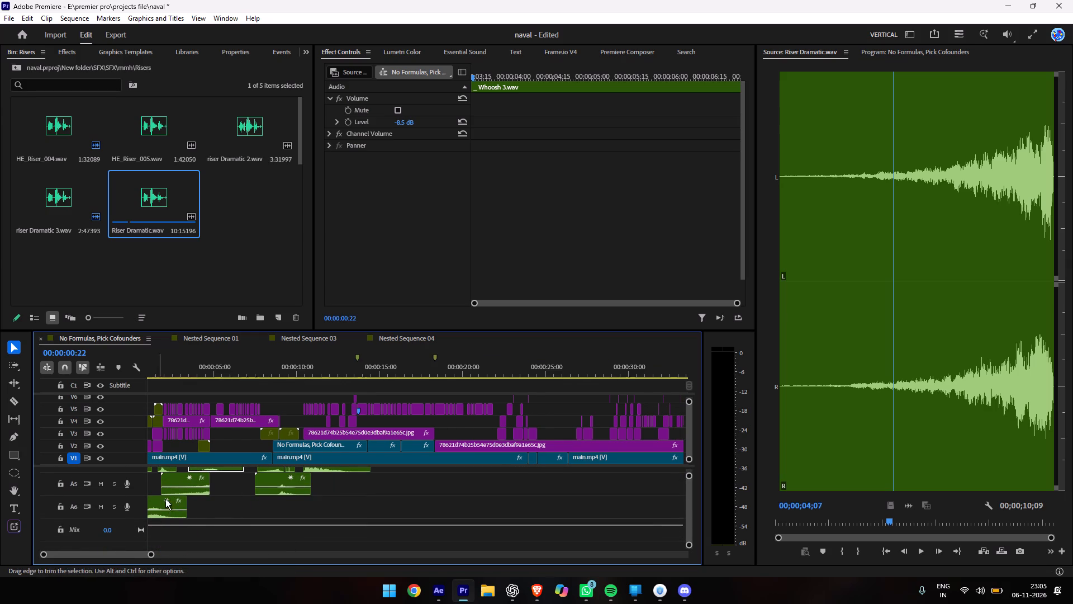
{"action": "scroll", "coordinate": [181, 509], "scroll_direction": "right", "scroll_amount": 7}
{"action": "scroll", "coordinate": [181, 509], "scroll_direction": "up", "scroll_amount": 5, "text": "ctrl"}
{"action": "scroll", "coordinate": [181, 509], "scroll_direction": "down", "scroll_amount": 7, "text": "ctrl"}
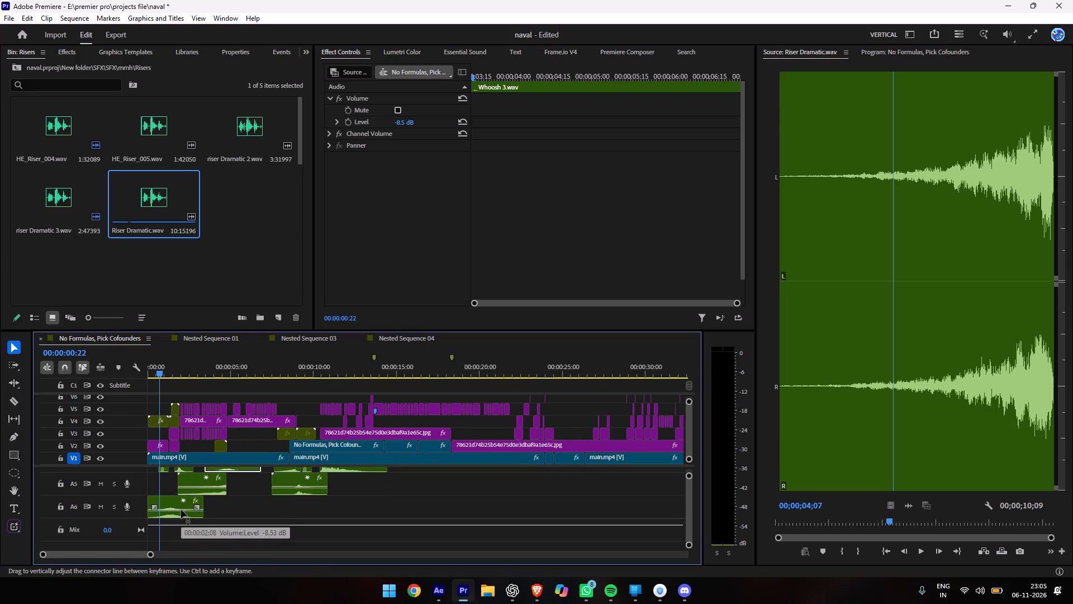
{"action": "scroll", "coordinate": [165, 507], "scroll_direction": "right", "scroll_amount": 4}
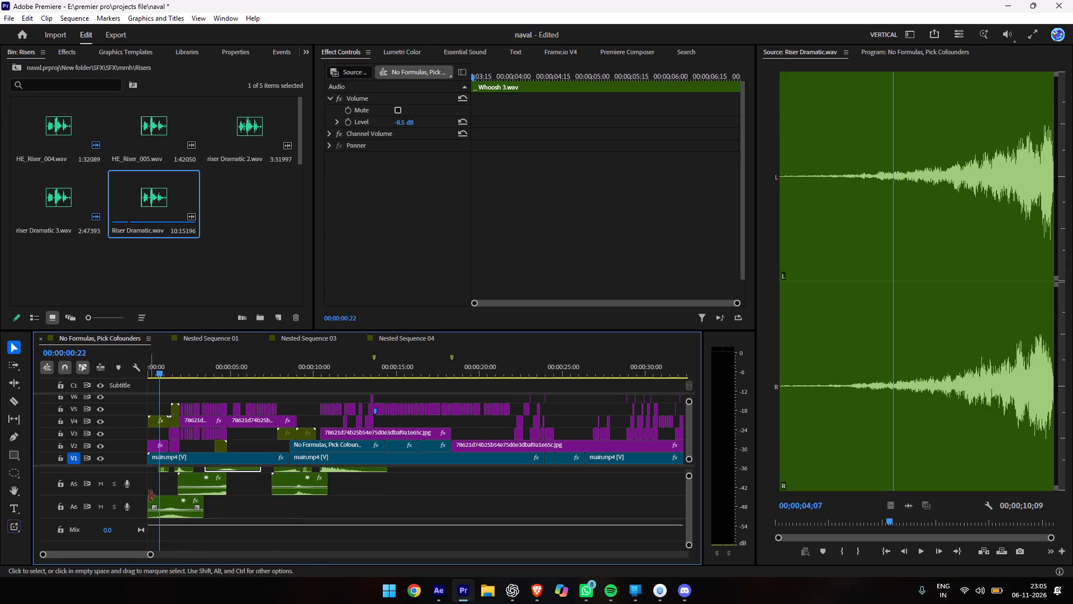
Trim the beginning of the Whoosh 3.wav copy on A6 to leave about 2 seconds and move it back to 00:00:00:00.
{"action": "left_click_drag", "start_coordinate": [150, 500], "coordinate": [175, 504]}
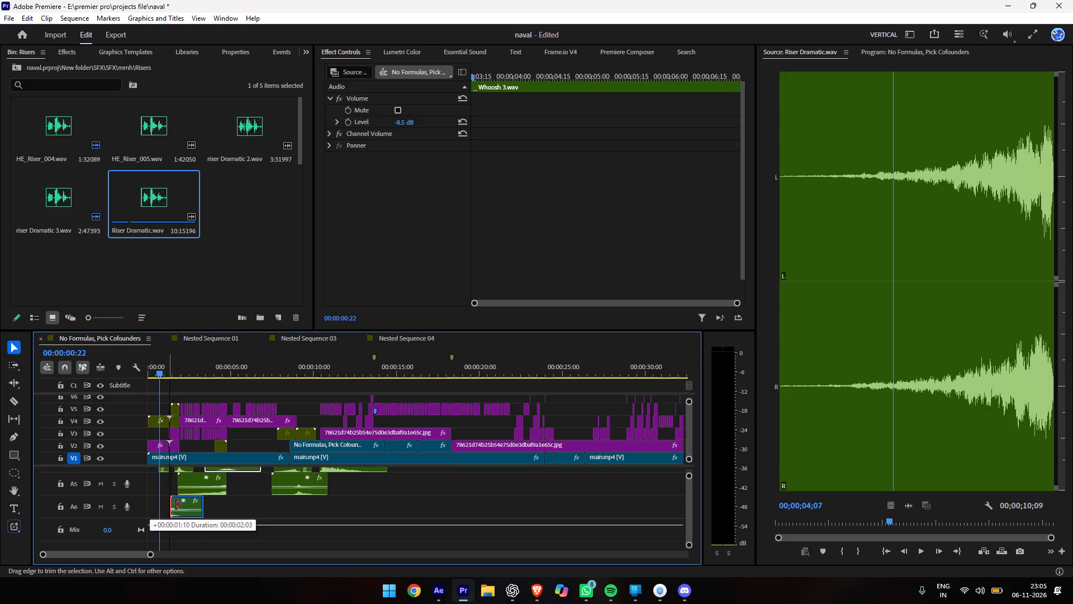
{"action": "left_click_drag", "start_coordinate": [175, 504], "coordinate": [168, 497]}
{"action": "left_click_drag", "start_coordinate": [168, 497], "coordinate": [169, 493]}
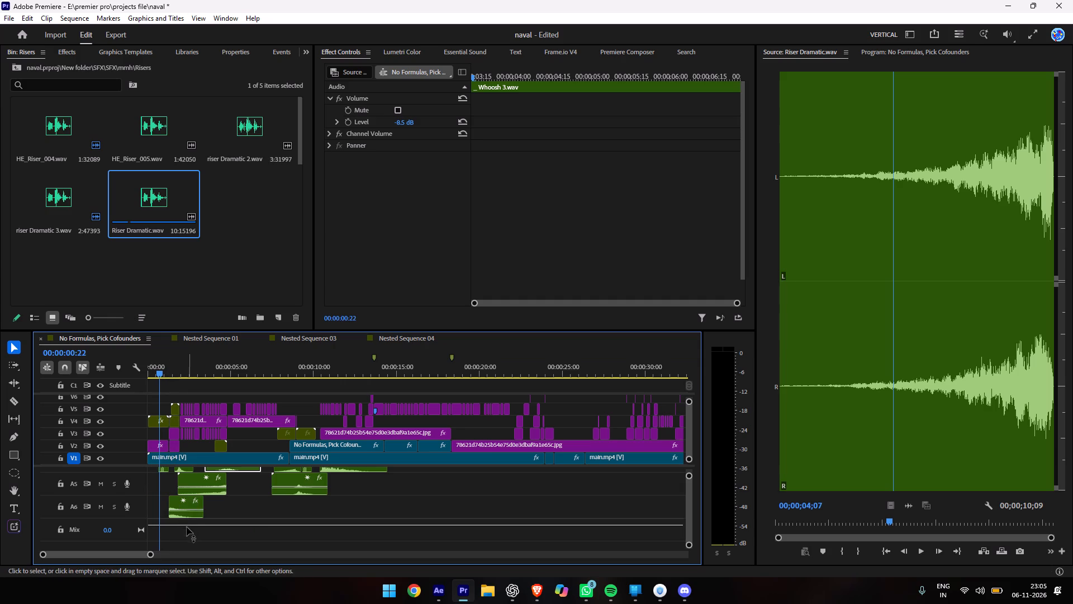
{"action": "left_click", "coordinate": [187, 516]}
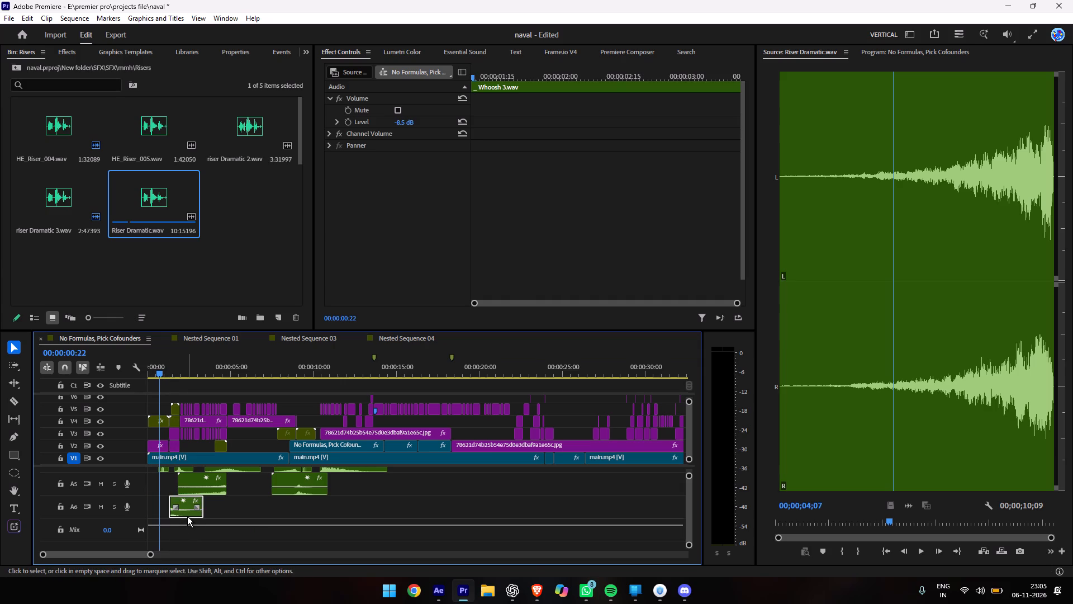
{"action": "left_click_drag", "start_coordinate": [187, 516], "coordinate": [155, 516]}
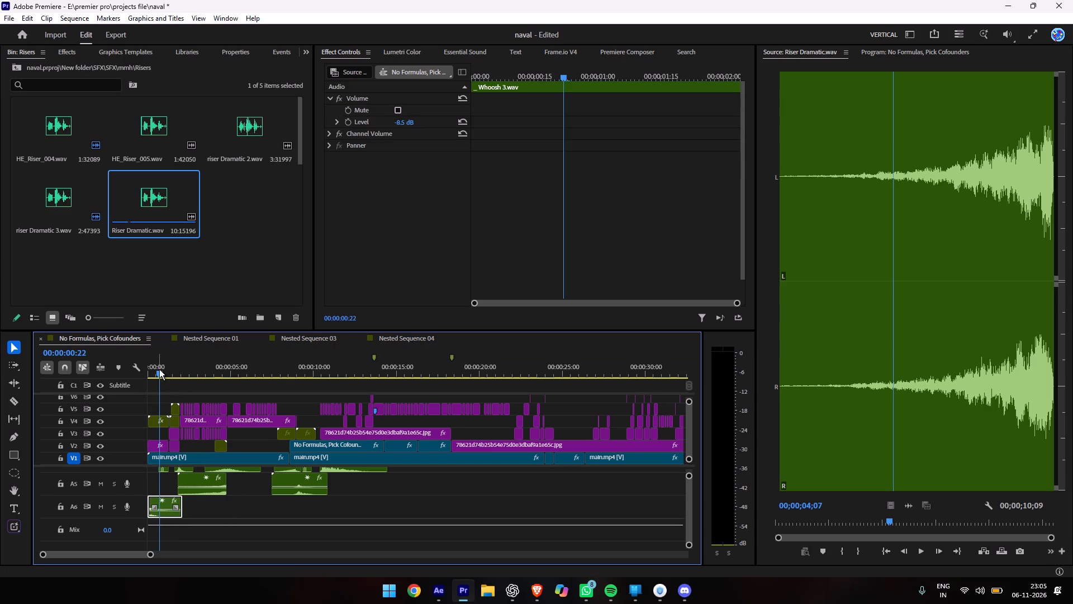
Play back the opening from 00:00:00:00 to about 00:00:05:20 to check the whoosh under the first captions.
{"action": "left_click_drag", "start_coordinate": [159, 369], "coordinate": [103, 385]}
{"action": "key", "text": "space"}
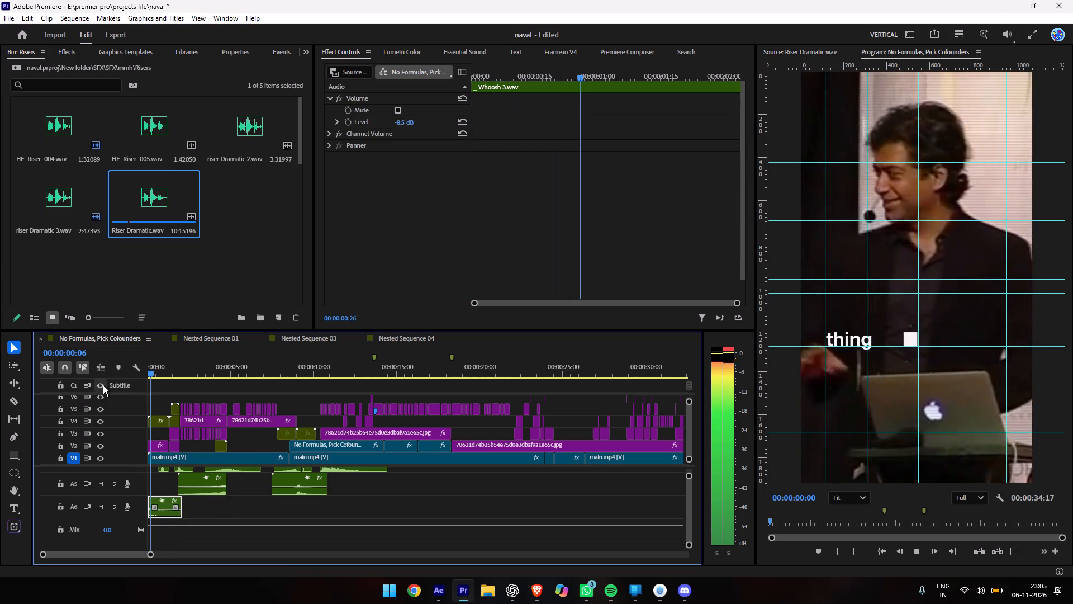
{"action": "key", "text": "space"}
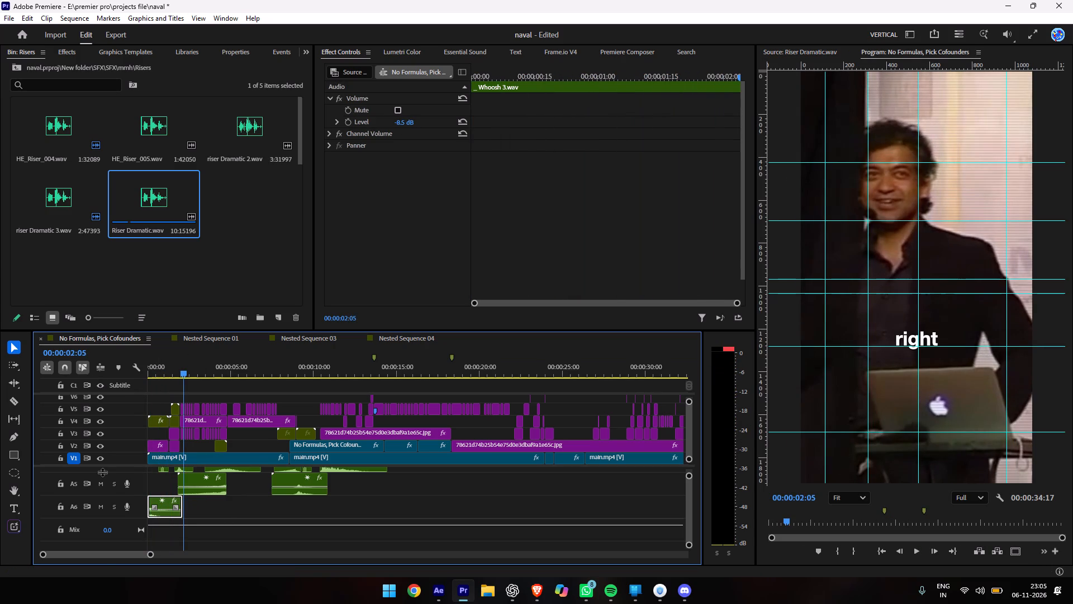
{"action": "key", "text": "space"}
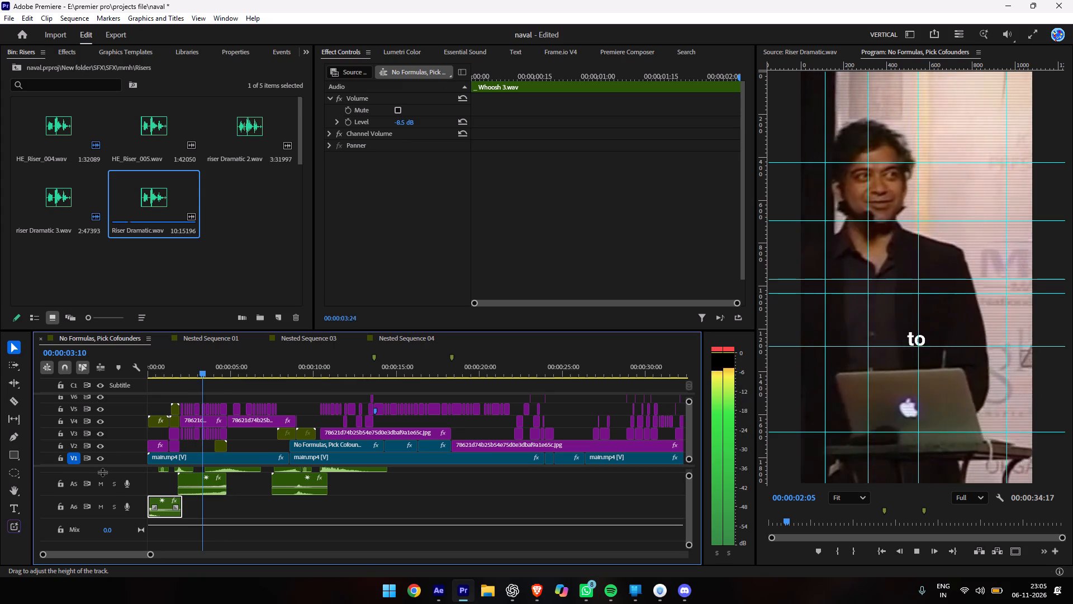
{"action": "key", "text": "space"}
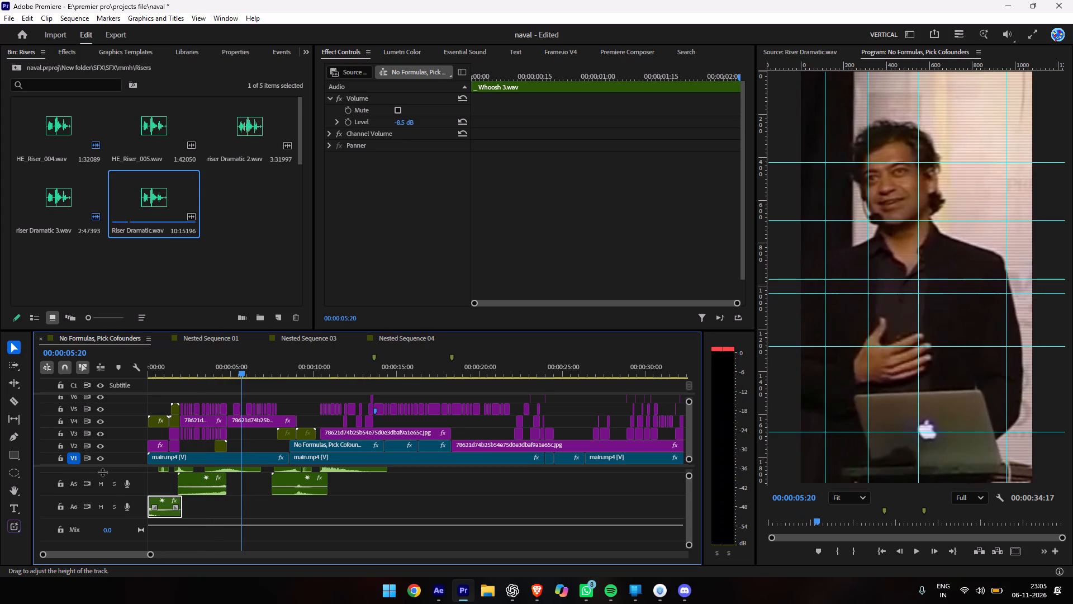
Adjust the start of transition_10.wav on A4 slightly and move the clip to A5 at the start of the sequence.
{"action": "scroll", "coordinate": [173, 490], "scroll_direction": "up", "scroll_amount": 3, "text": "ctrl"}
{"action": "left_click_drag", "start_coordinate": [178, 496], "coordinate": [177, 489]}
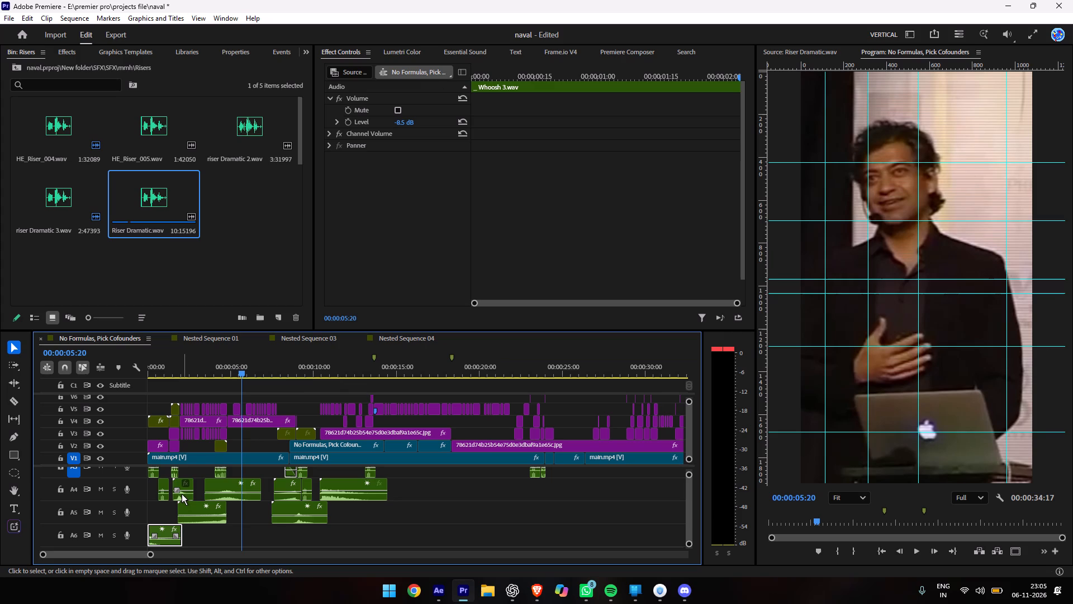
{"action": "left_click", "coordinate": [182, 494]}
{"action": "left_click_drag", "start_coordinate": [182, 494], "coordinate": [137, 516]}
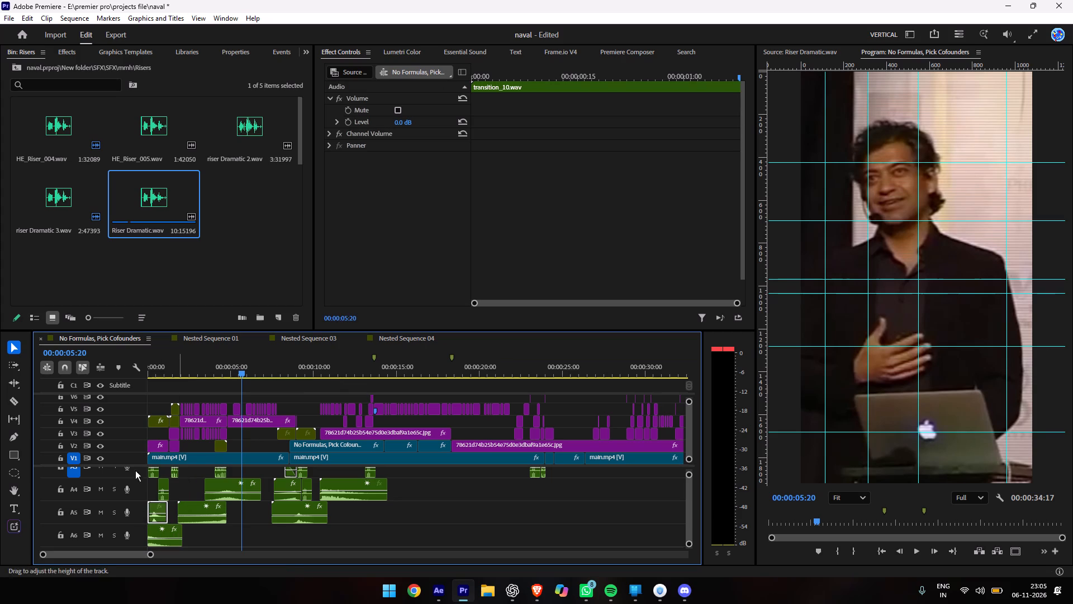
Play back the sequence from 00:00:00:00 to about 00:00:10:13 to check the sound effects.
{"action": "left_click", "coordinate": [150, 366]}
{"action": "left_click_drag", "start_coordinate": [150, 366], "coordinate": [100, 383]}
{"action": "key", "text": "space"}
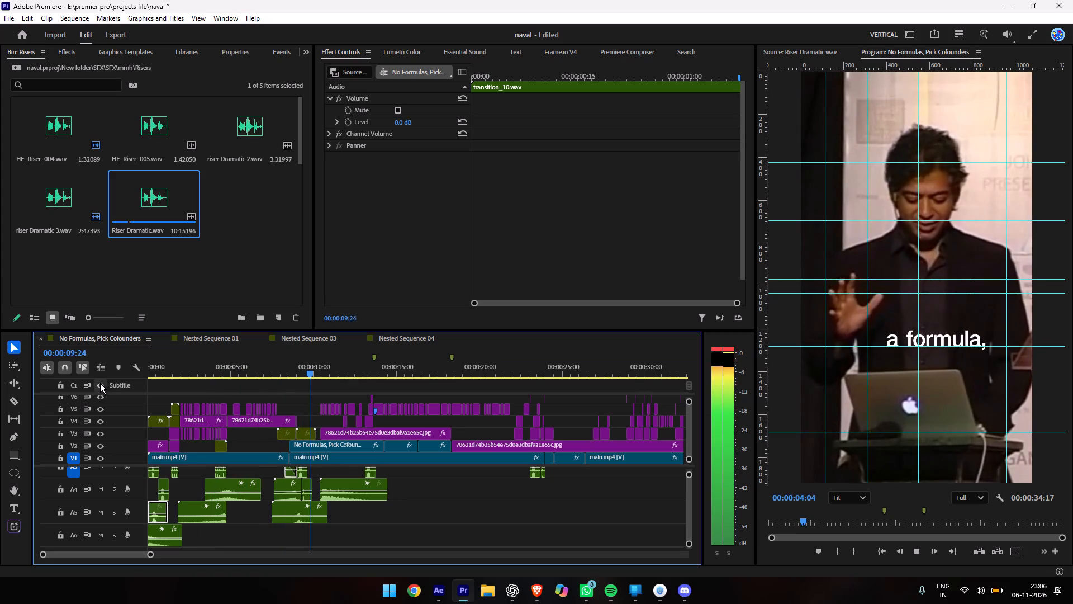
{"action": "key", "text": "space"}
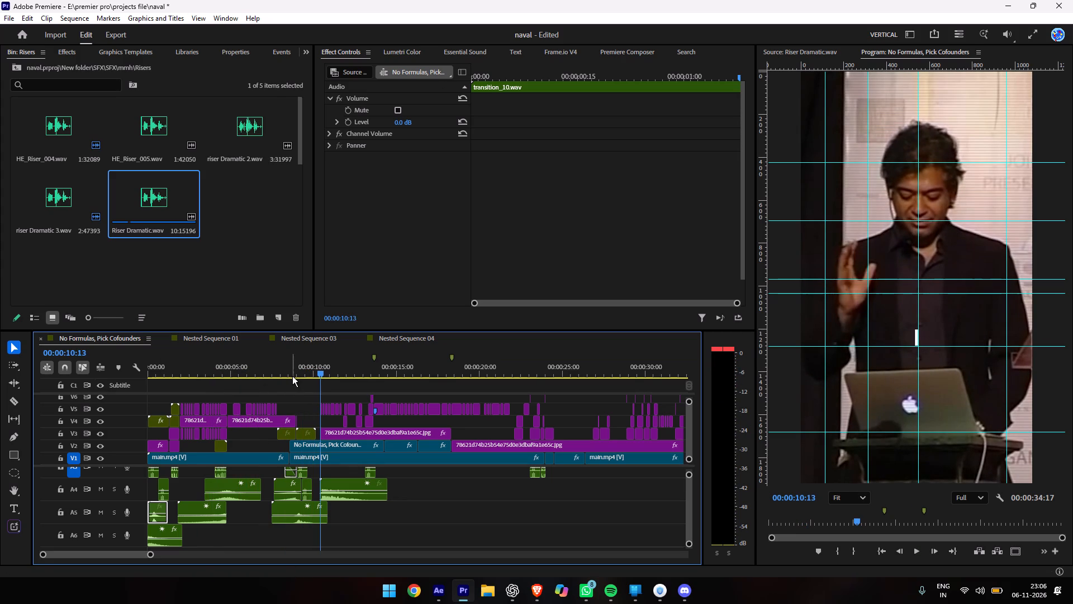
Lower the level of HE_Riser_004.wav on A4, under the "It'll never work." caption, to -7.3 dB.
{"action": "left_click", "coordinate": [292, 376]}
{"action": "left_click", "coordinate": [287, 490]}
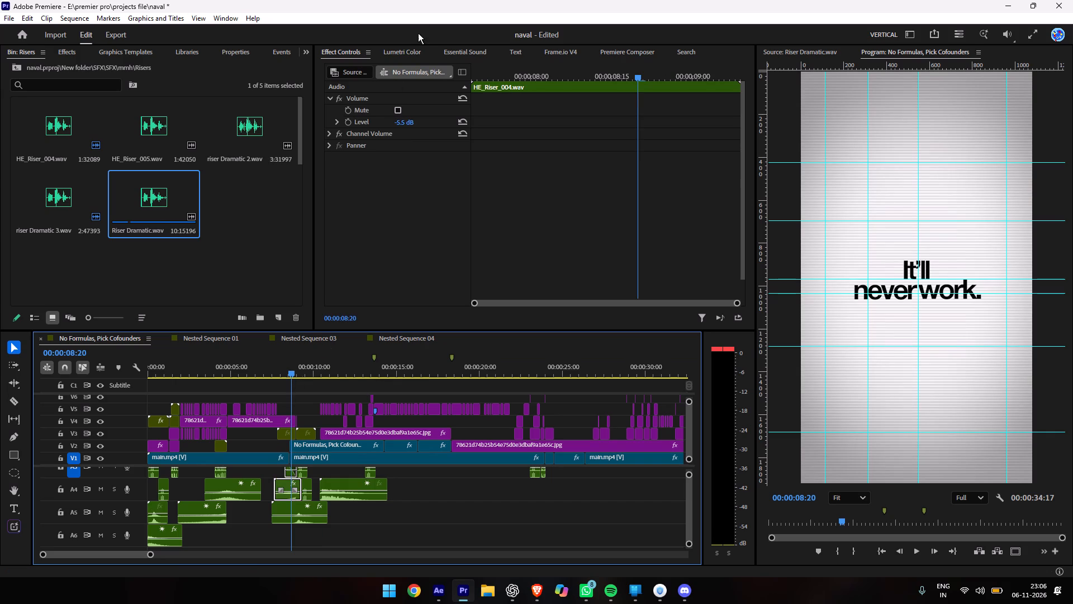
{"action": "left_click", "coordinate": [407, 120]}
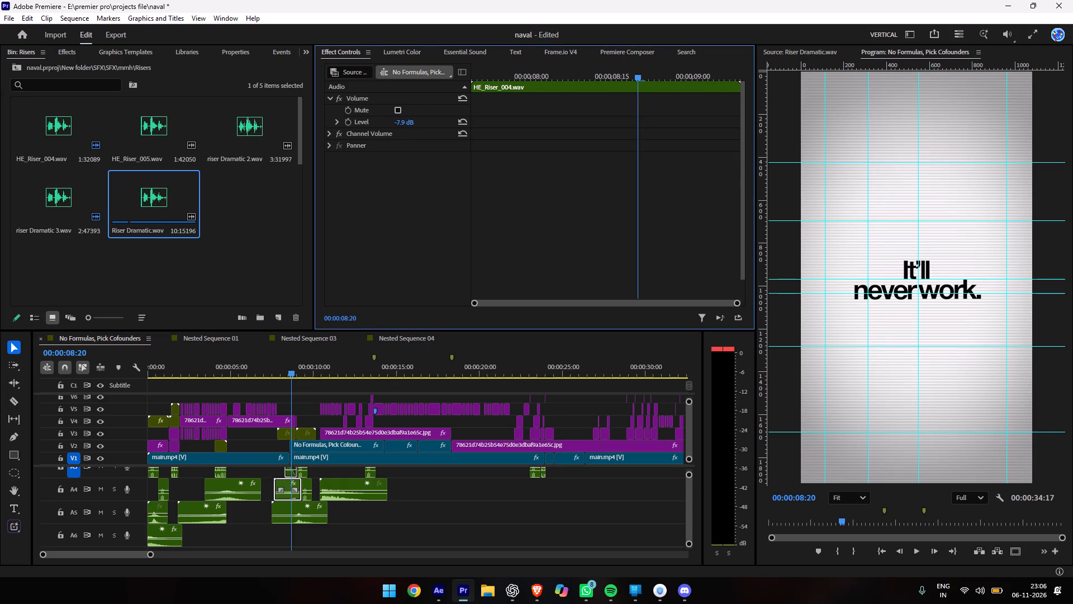
Check the volume level of transition_1.wav on A5 and play back the section from about 00:00:07:13.
{"action": "left_click", "coordinate": [301, 521]}
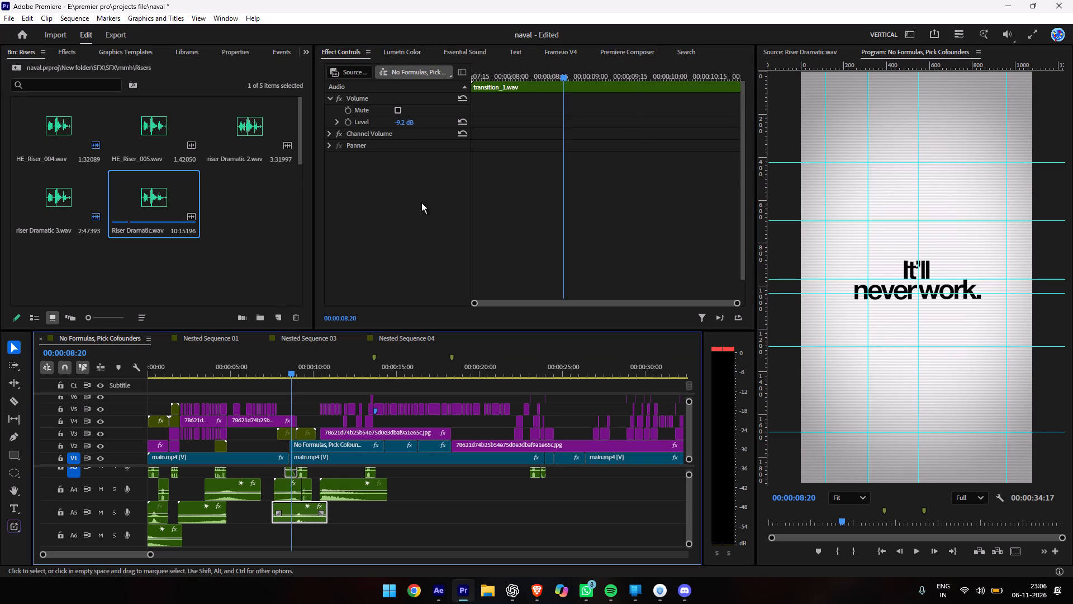
{"action": "left_click", "coordinate": [407, 120]}
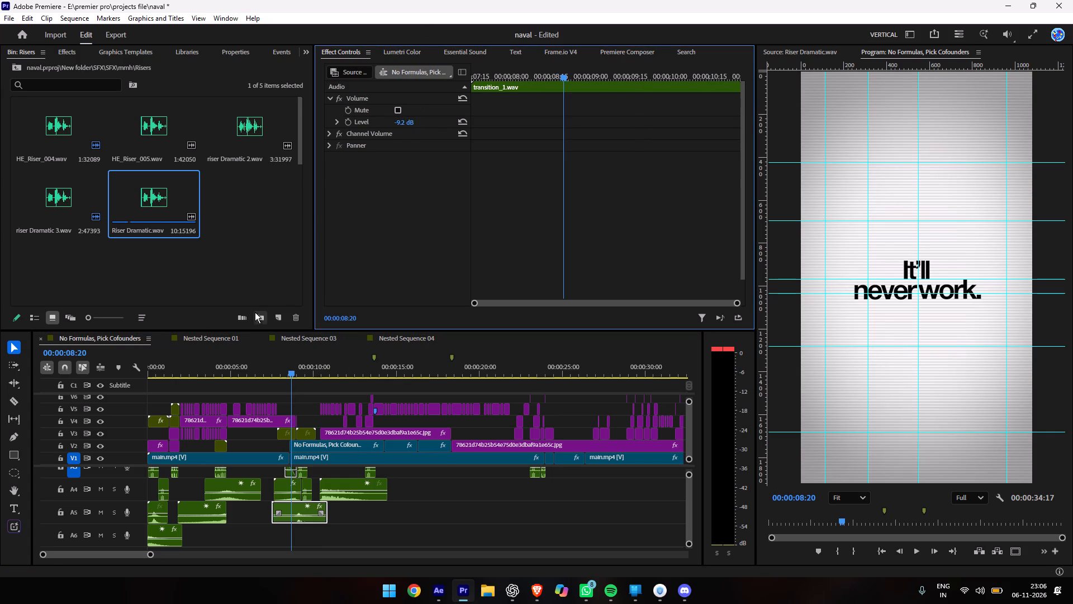
{"action": "left_click", "coordinate": [273, 364]}
{"action": "key", "text": "space"}
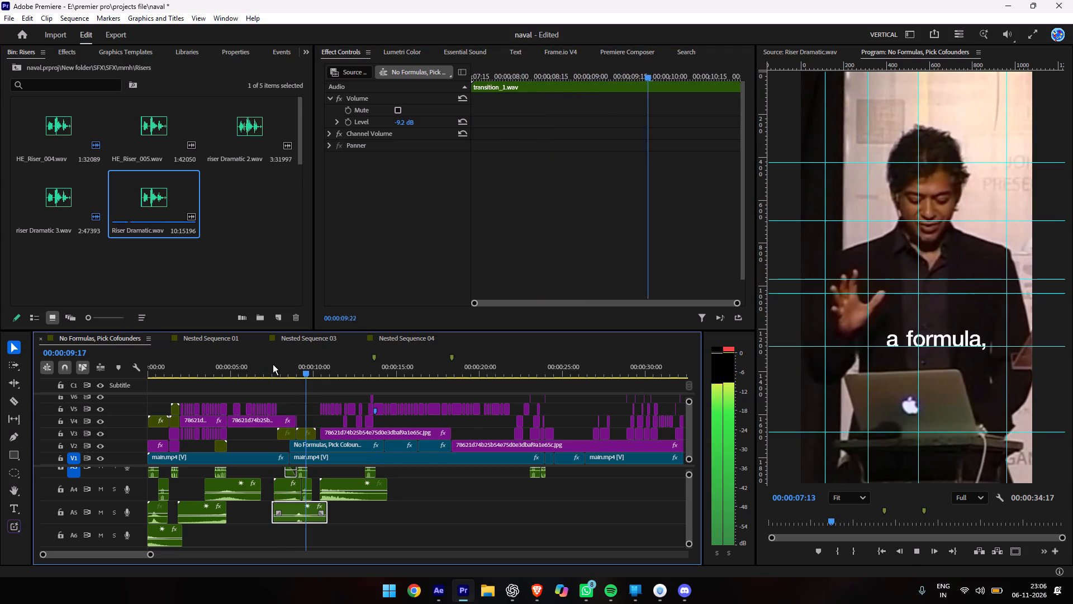
{"action": "key", "text": "space"}
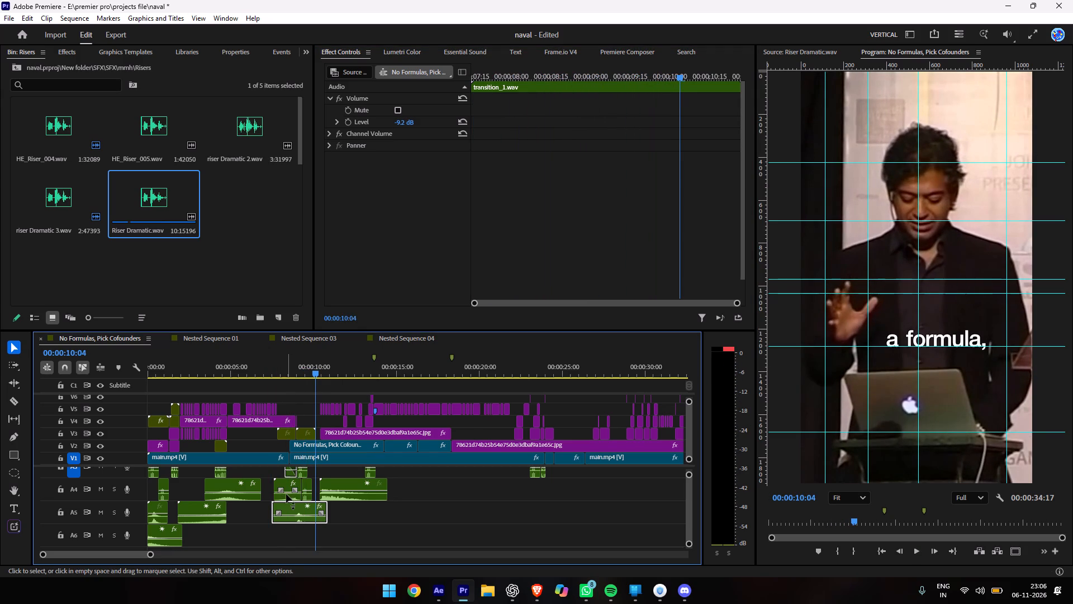
Lower the level of HE_Riser_004.wav on A4 to -10.5 dB and play back the section from about 00:00:07:25.
{"action": "left_click", "coordinate": [286, 493]}
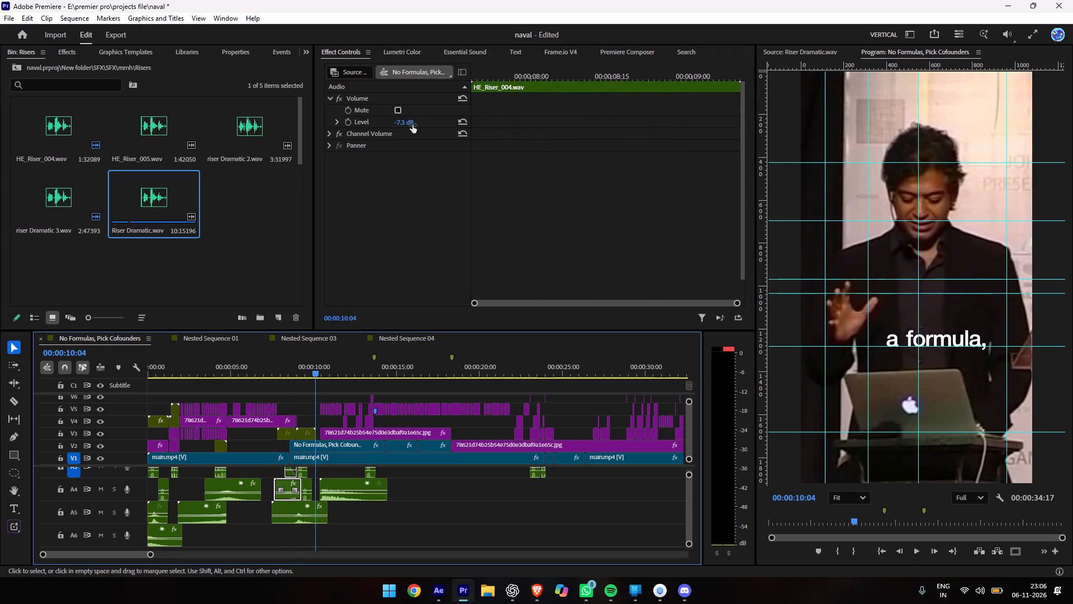
{"action": "left_click_drag", "start_coordinate": [412, 125], "coordinate": [406, 125]}
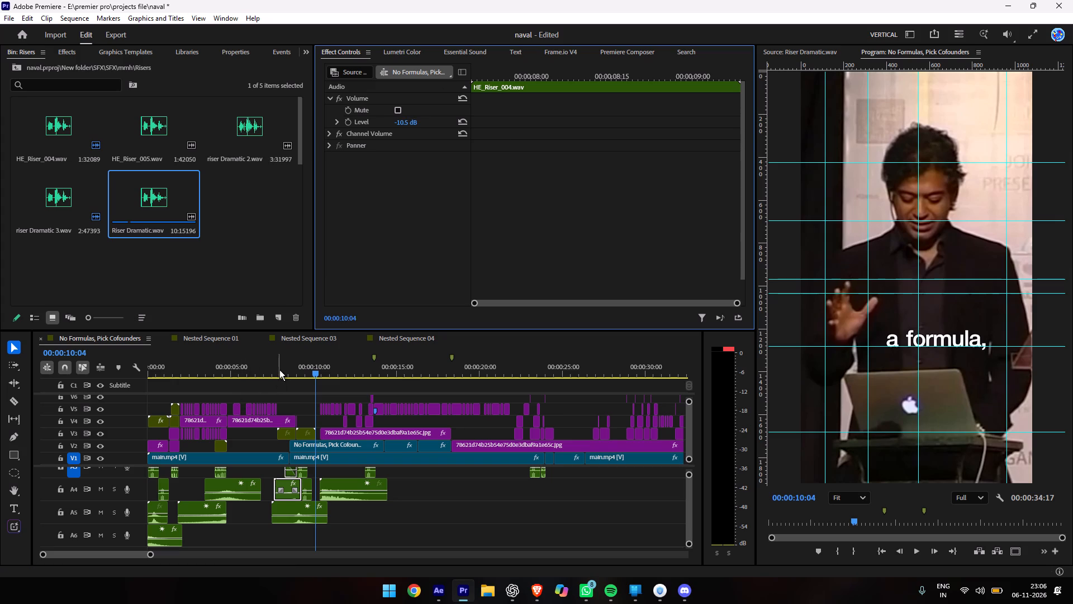
{"action": "left_click", "coordinate": [279, 370]}
{"action": "key", "text": "space"}
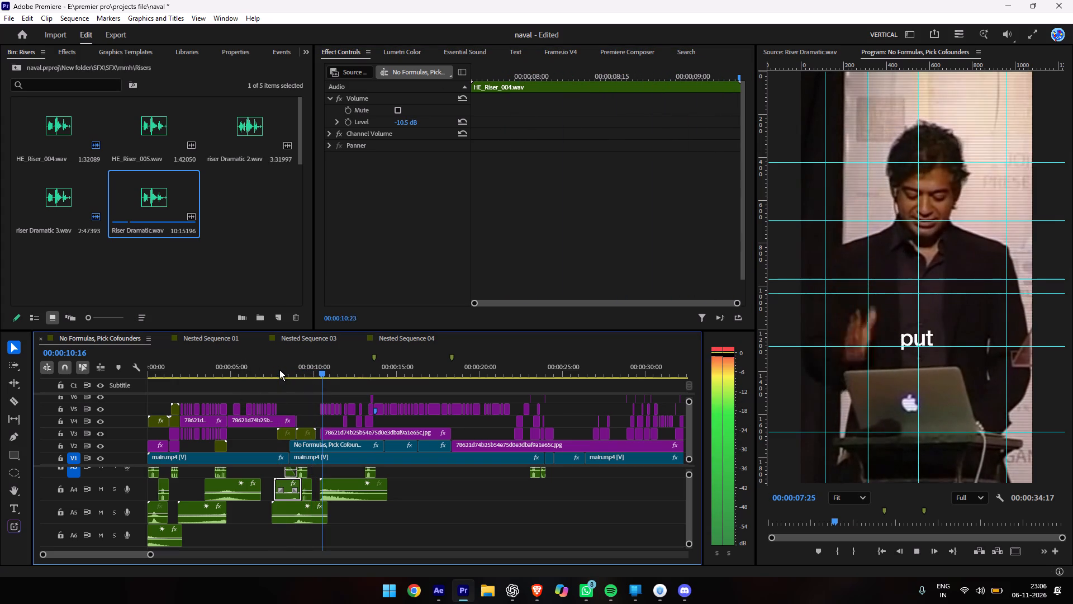
{"action": "key", "text": "space"}
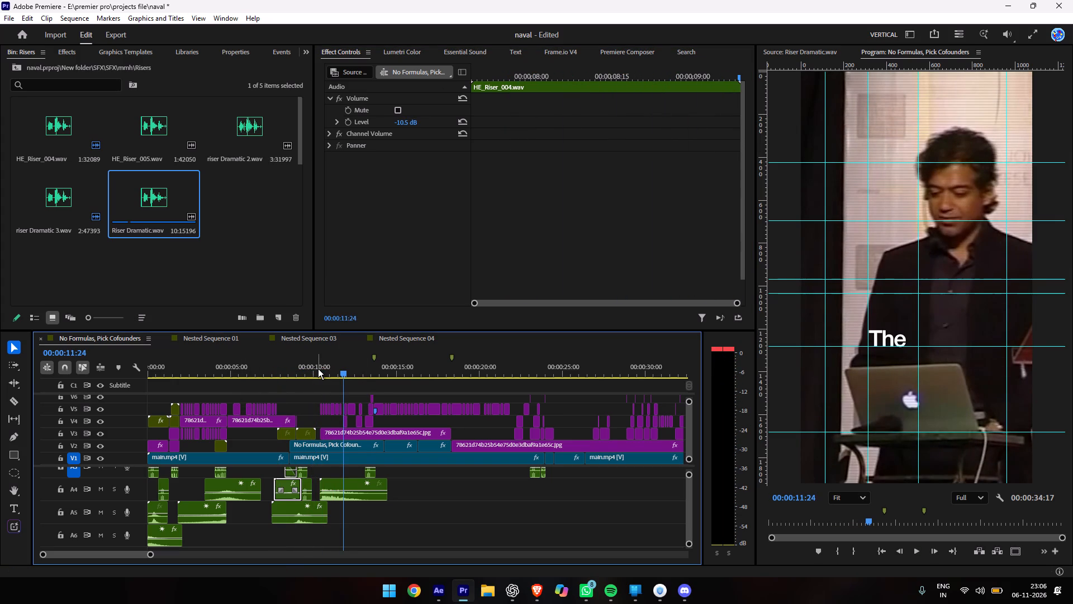
Play back the section from 00:00:10:05 and delete HE_Hit_001.wav from A4.
{"action": "left_click", "coordinate": [318, 369]}
{"action": "left_click", "coordinate": [339, 497]}
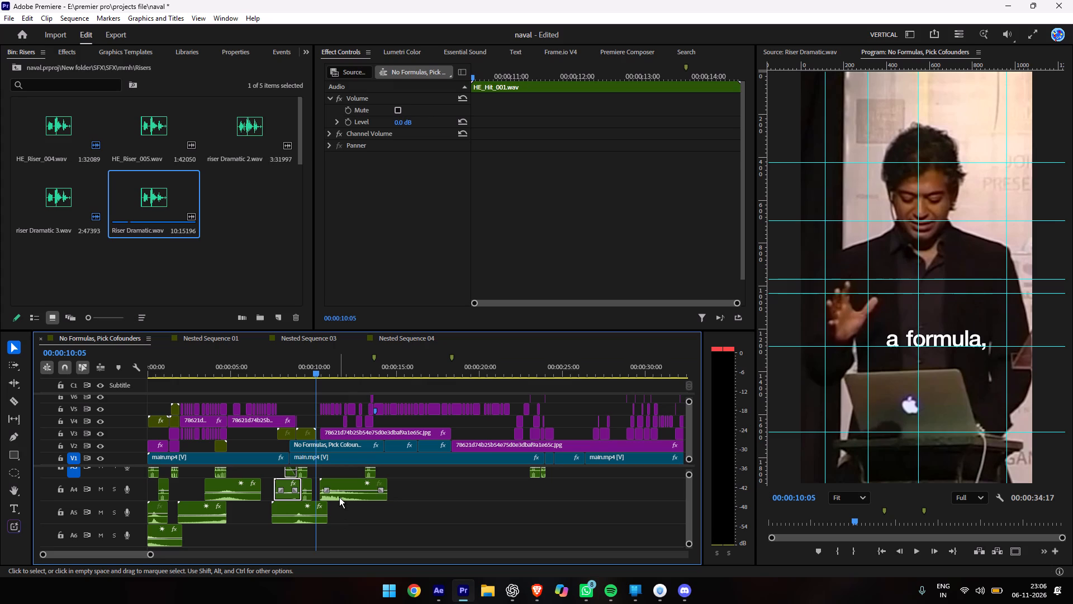
{"action": "key", "text": "space"}
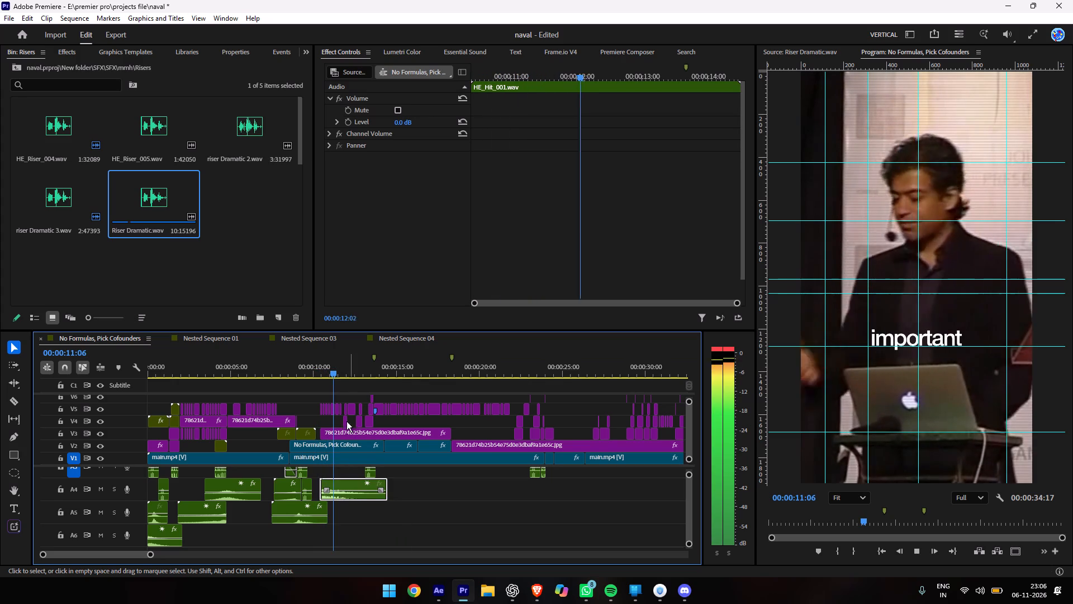
{"action": "key", "text": "space"}
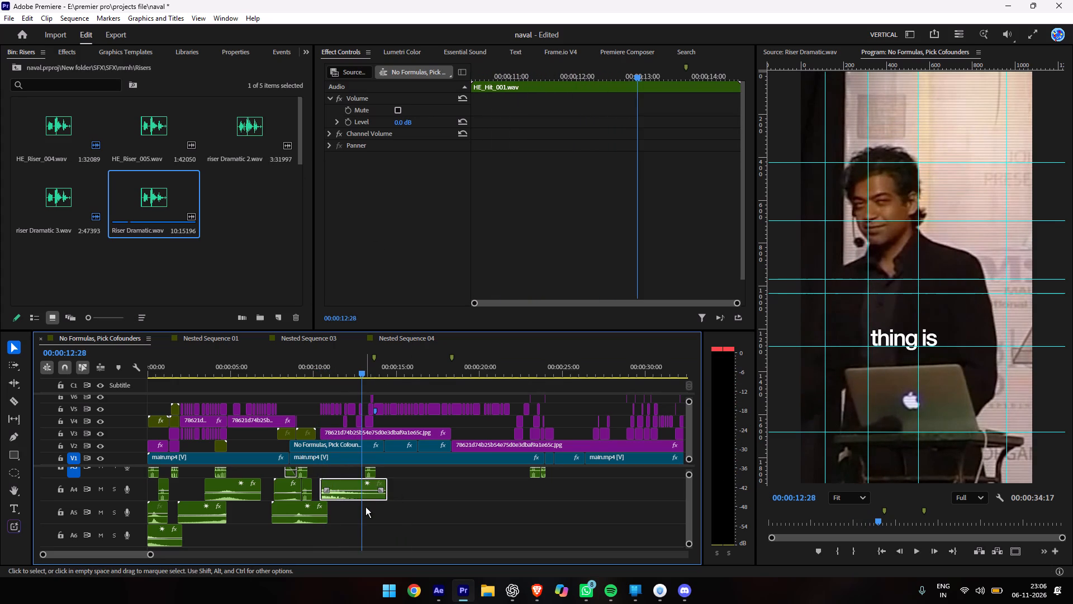
{"action": "left_click_drag", "start_coordinate": [365, 507], "coordinate": [346, 499]}
{"action": "key", "text": "BackSpace"}
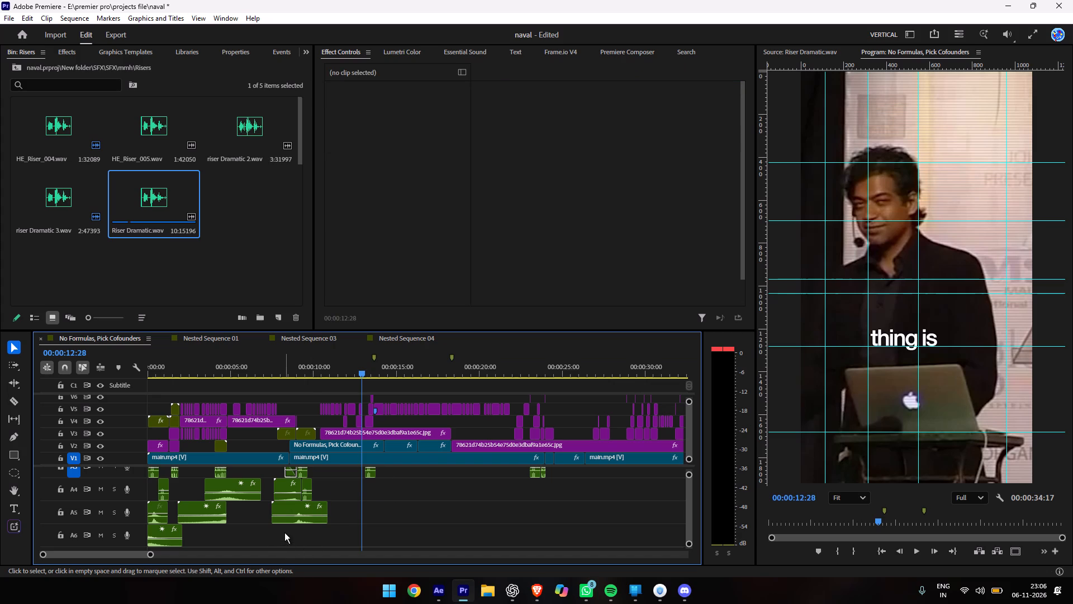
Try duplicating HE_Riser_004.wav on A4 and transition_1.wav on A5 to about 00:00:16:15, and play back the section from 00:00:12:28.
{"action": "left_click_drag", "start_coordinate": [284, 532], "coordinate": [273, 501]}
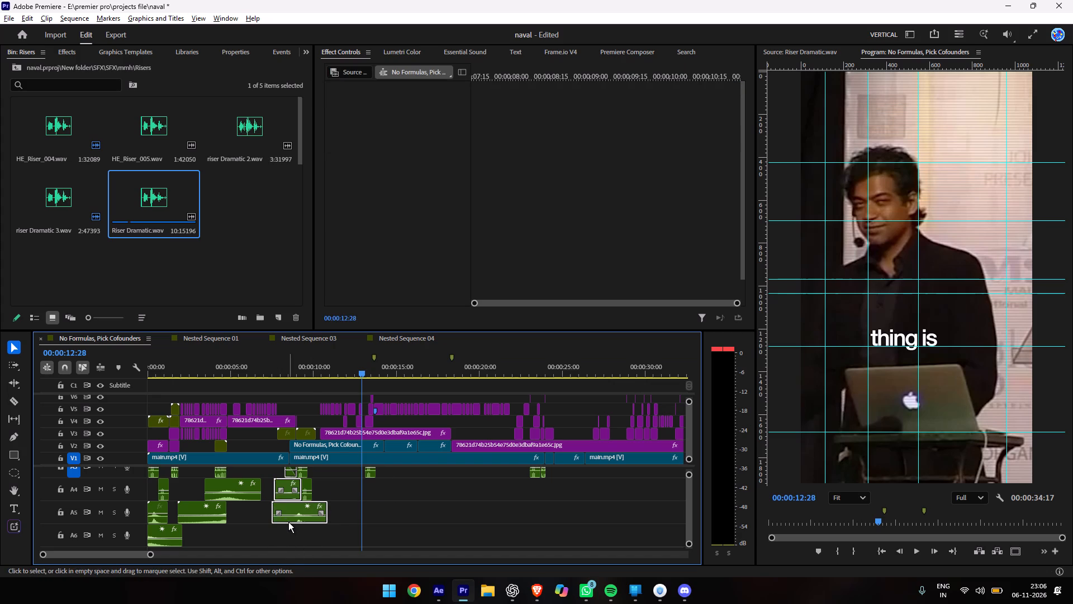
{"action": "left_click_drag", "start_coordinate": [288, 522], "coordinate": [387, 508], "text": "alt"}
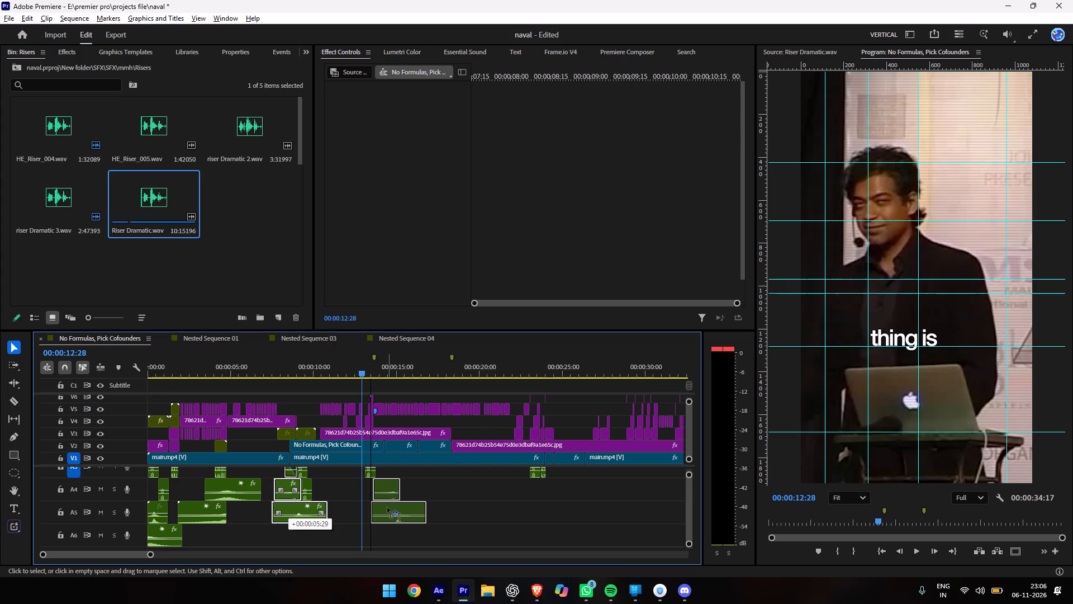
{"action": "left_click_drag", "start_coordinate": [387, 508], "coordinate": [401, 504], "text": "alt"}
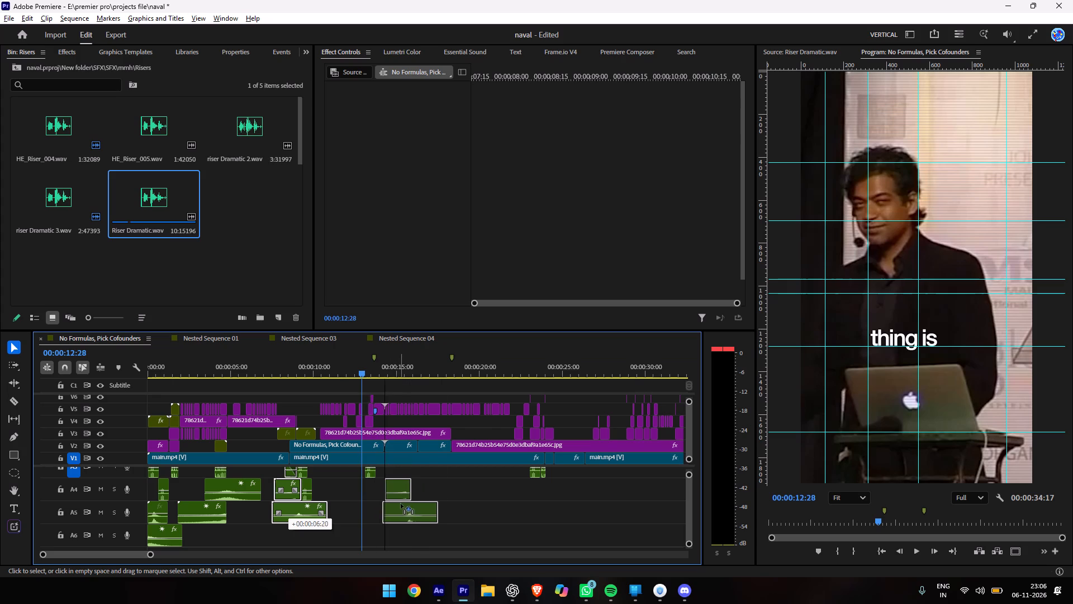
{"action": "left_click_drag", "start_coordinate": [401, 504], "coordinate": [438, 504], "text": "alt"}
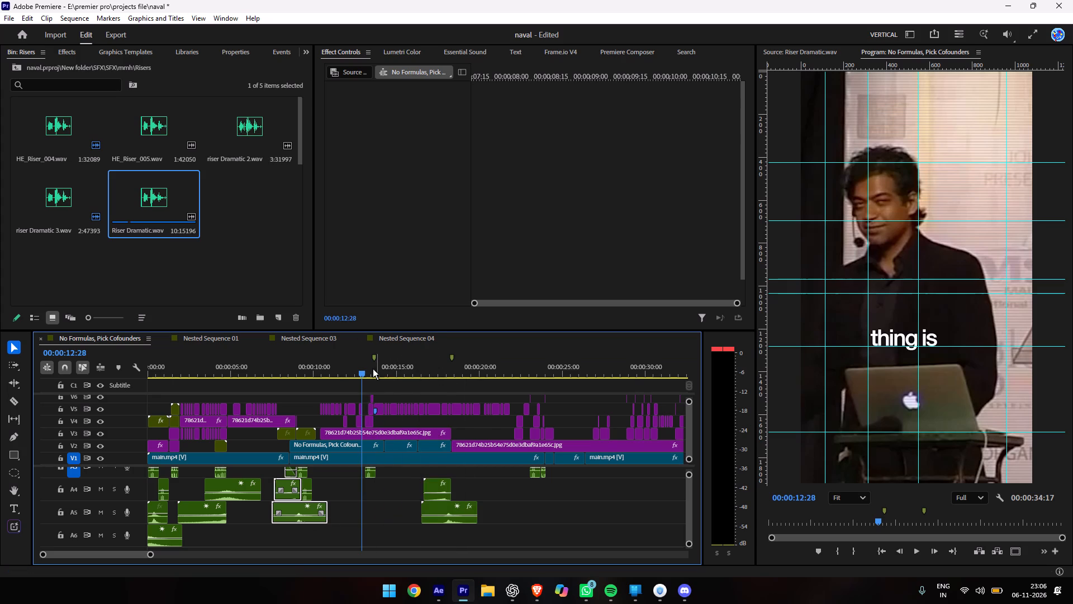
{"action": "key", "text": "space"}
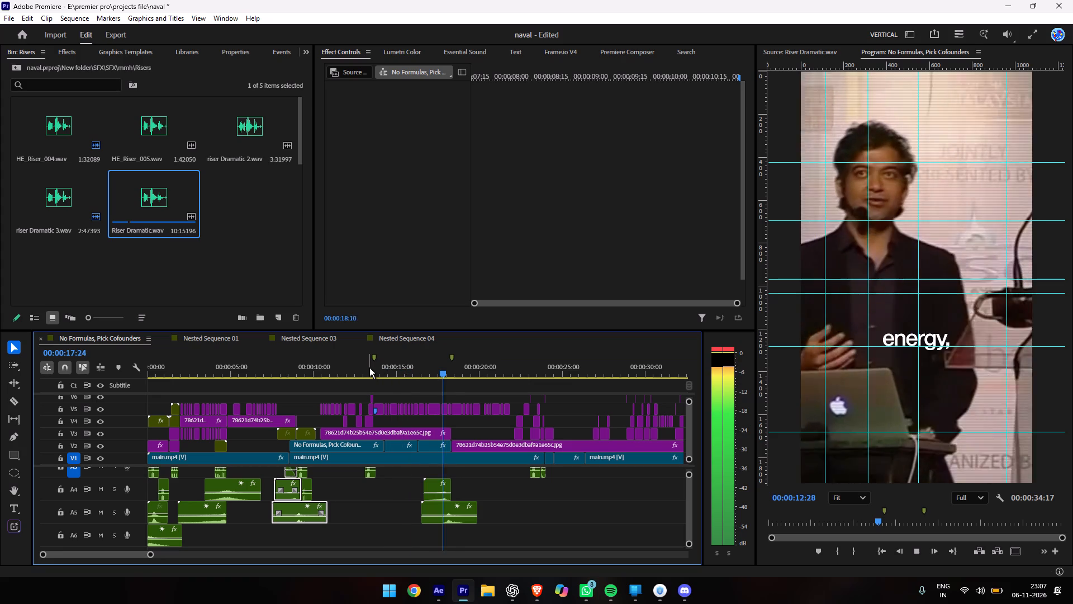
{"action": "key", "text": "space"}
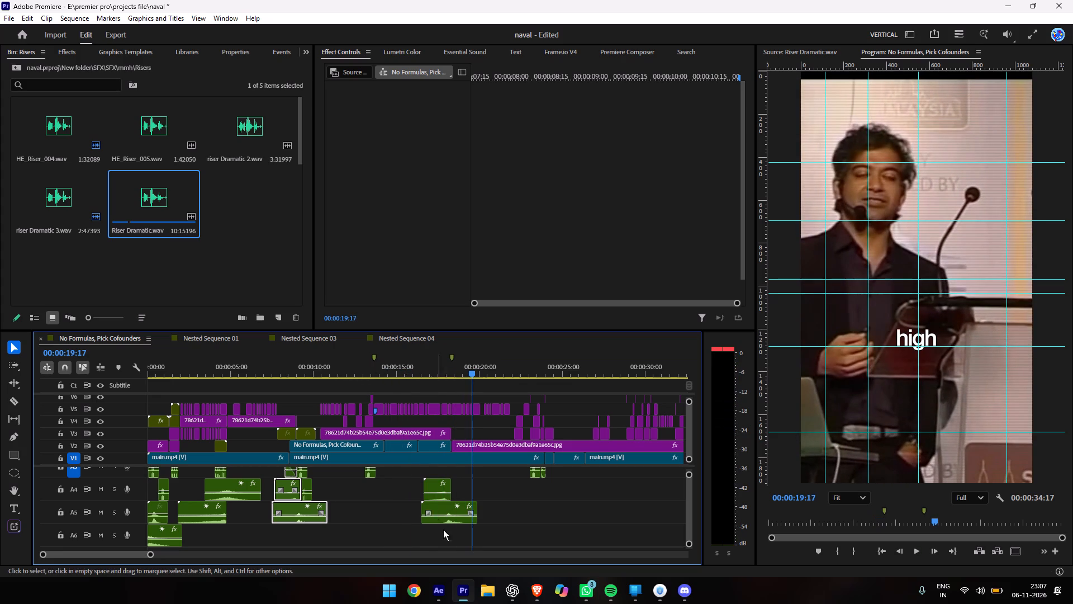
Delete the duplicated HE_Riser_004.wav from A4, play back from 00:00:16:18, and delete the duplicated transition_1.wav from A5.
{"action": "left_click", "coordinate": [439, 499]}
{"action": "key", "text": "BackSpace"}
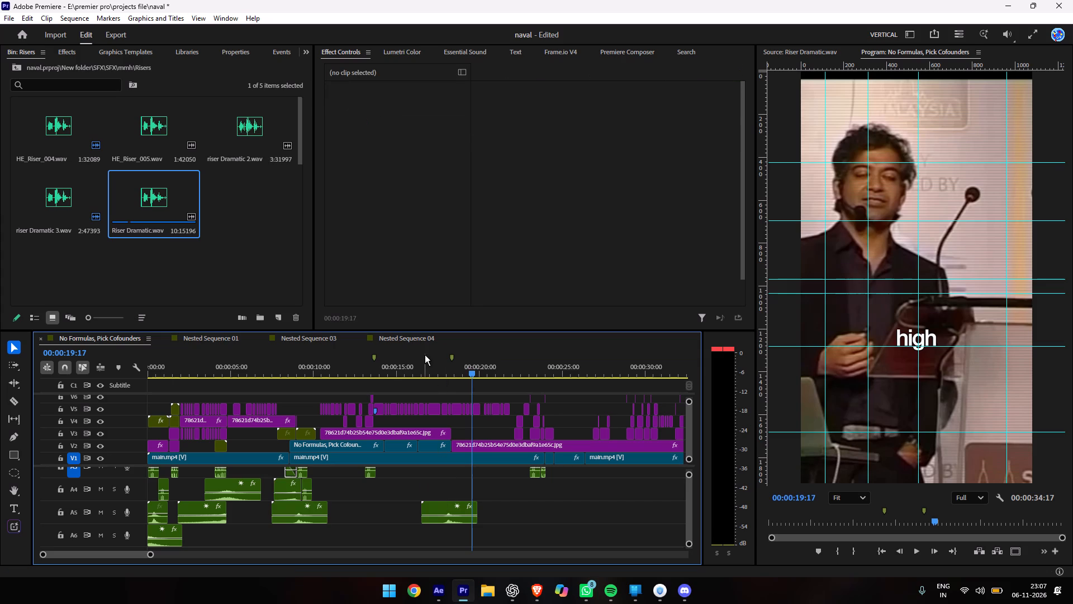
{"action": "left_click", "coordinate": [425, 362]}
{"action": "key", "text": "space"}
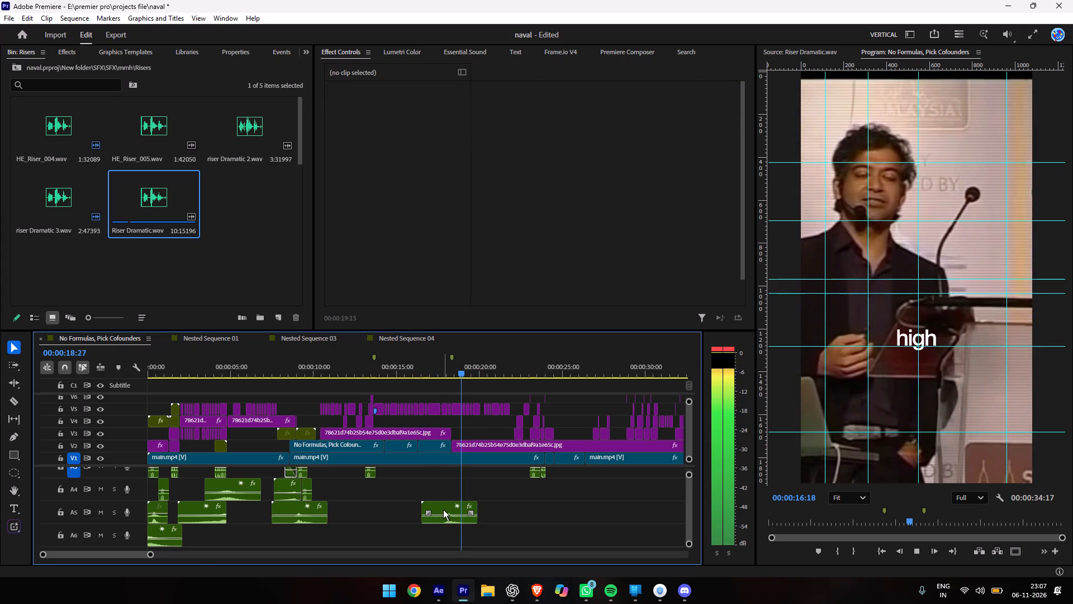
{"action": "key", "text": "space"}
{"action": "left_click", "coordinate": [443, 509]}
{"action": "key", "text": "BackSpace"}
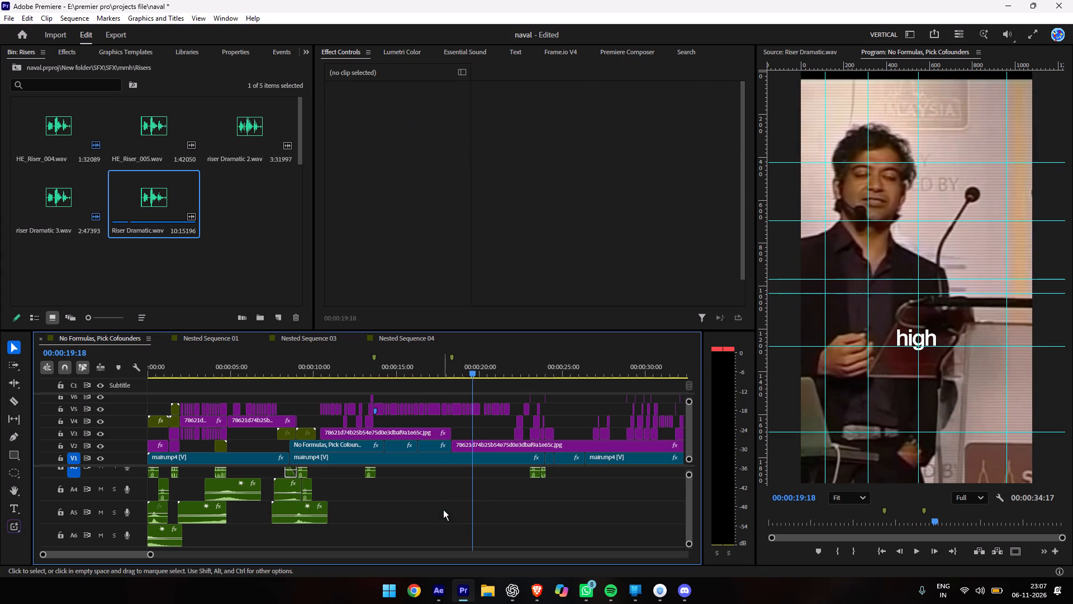
Lower the level of transition_1.wav on A5 to -18.5 dB and play back the section from 00:00:08:05.
{"action": "left_click", "coordinate": [286, 512]}
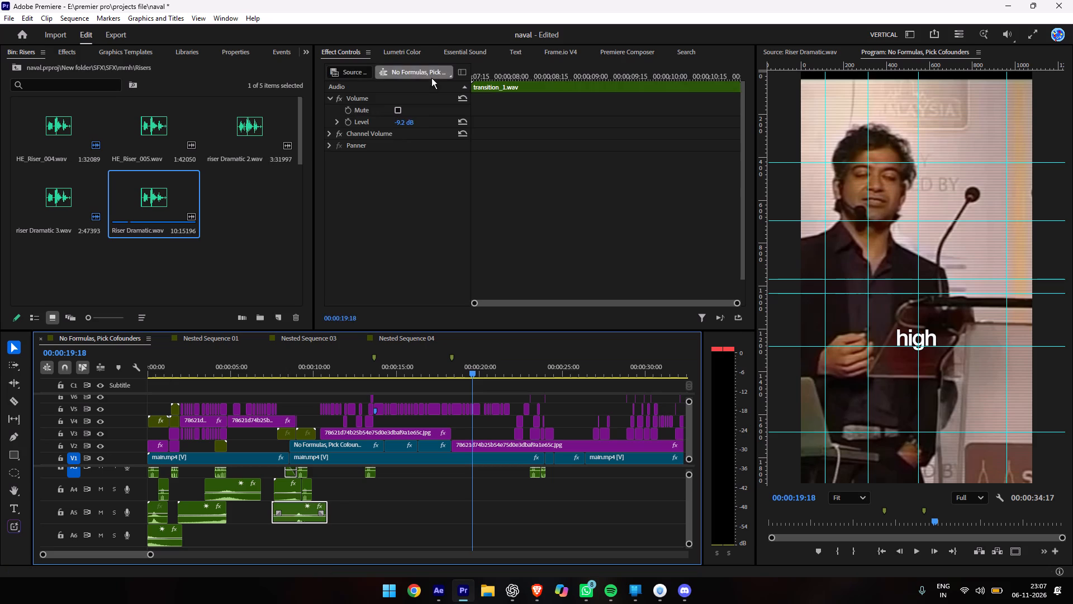
{"action": "left_click_drag", "start_coordinate": [405, 123], "coordinate": [395, 124]}
{"action": "left_click", "coordinate": [284, 370]}
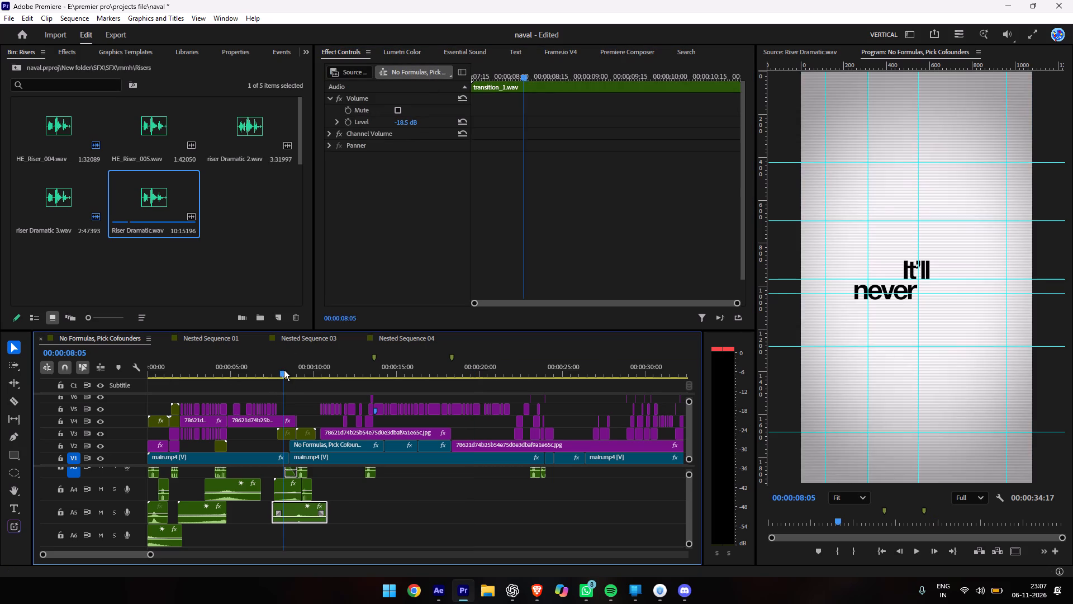
{"action": "key", "text": "space"}
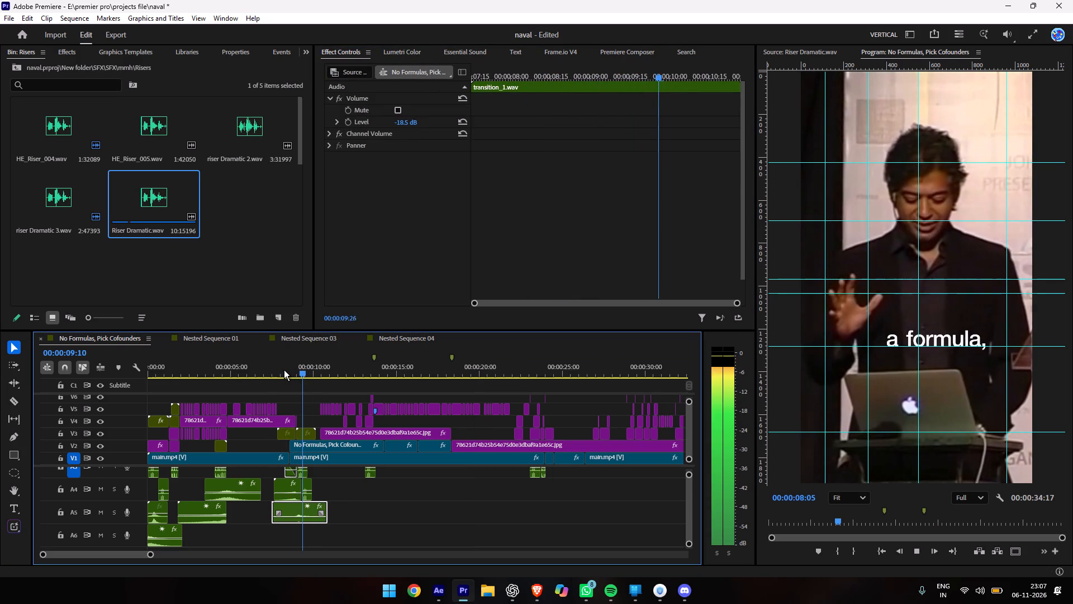
{"action": "key", "text": "space"}
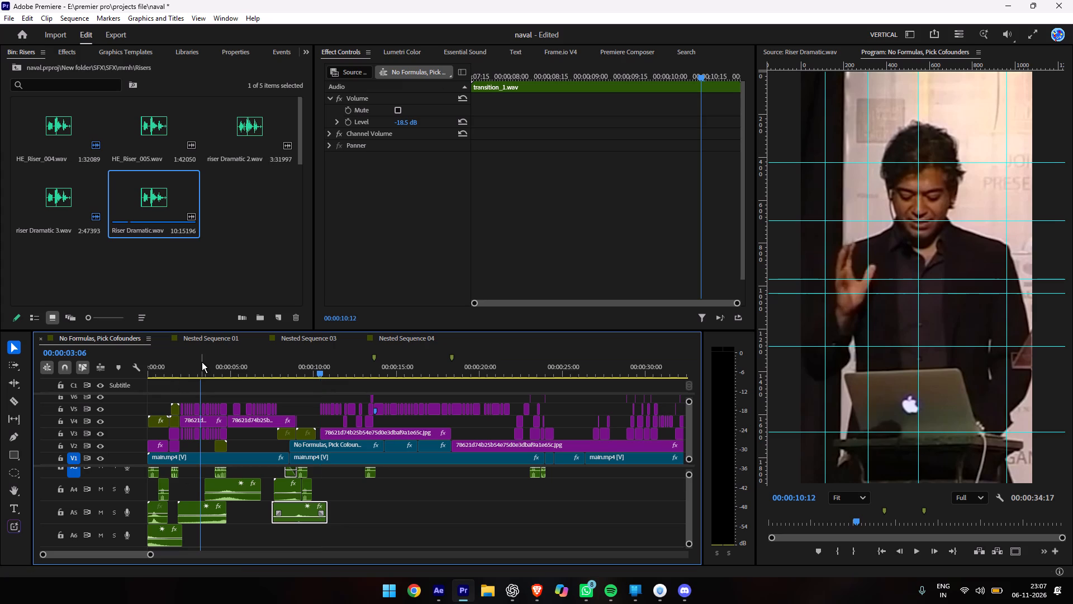
Play back from about 00:00:03:06 and duplicate that section's A4 and A5 sound effects around the 00:00:18:10 transition, starting at about 00:00:17:00.
{"action": "left_click", "coordinate": [202, 362]}
{"action": "key", "text": "space"}
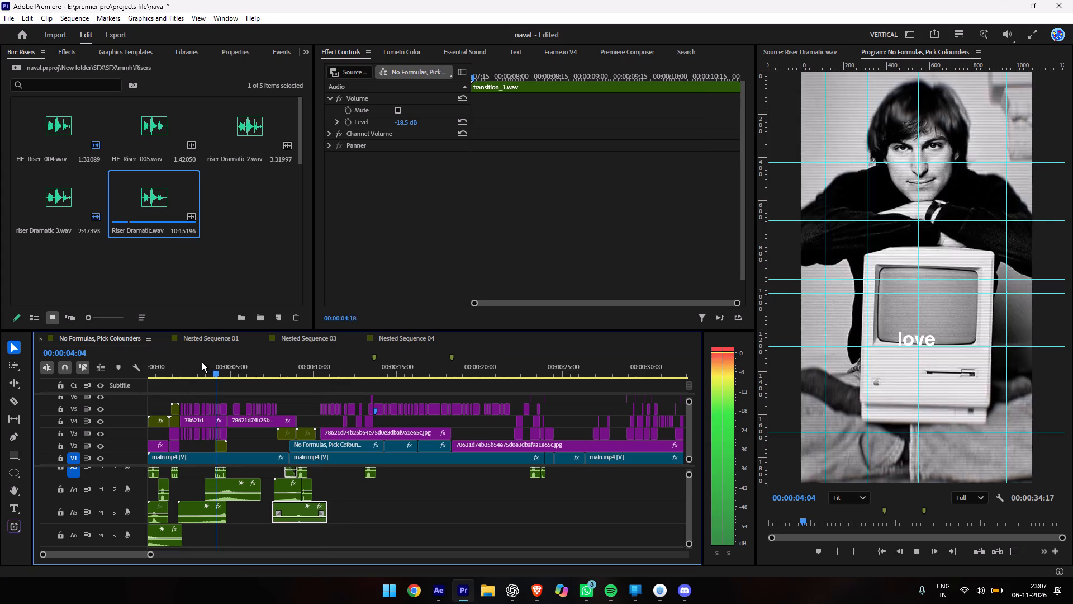
{"action": "key", "text": "space"}
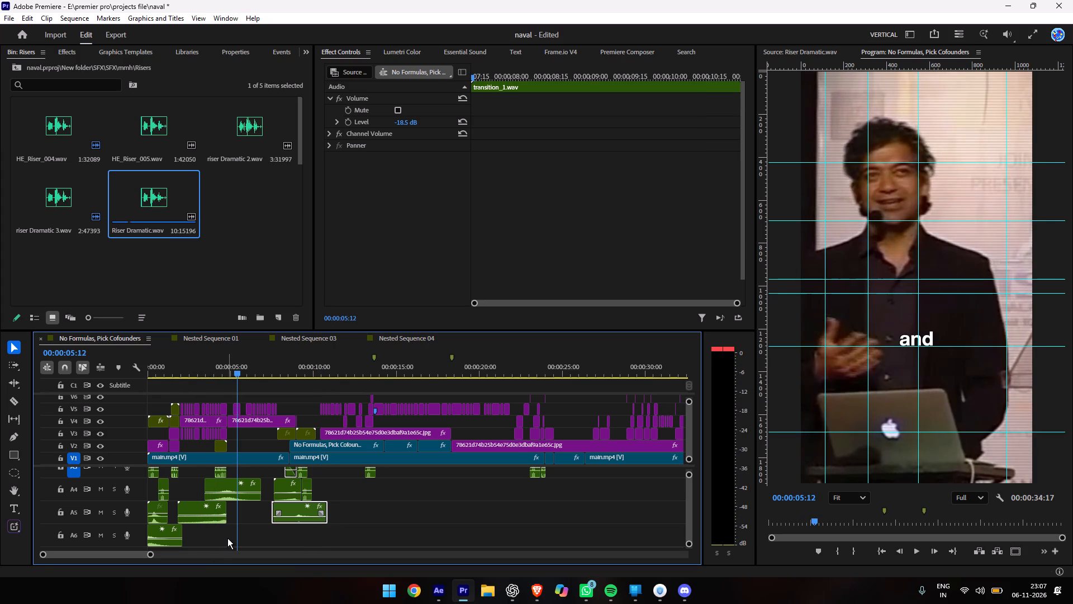
{"action": "left_click_drag", "start_coordinate": [227, 538], "coordinate": [211, 489]}
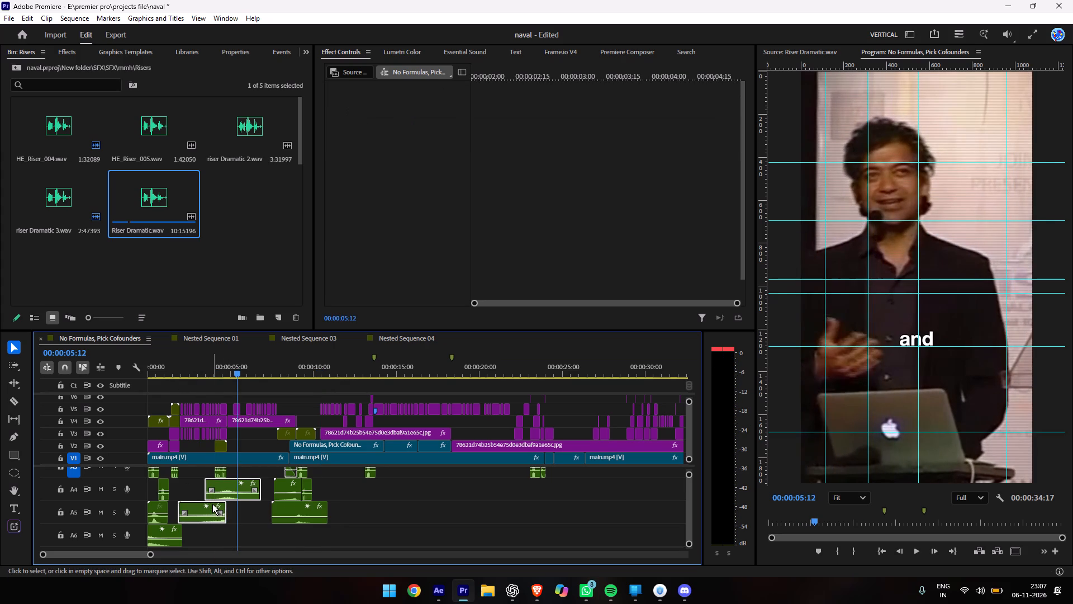
{"action": "left_click_drag", "start_coordinate": [192, 507], "coordinate": [448, 494], "text": "alt"}
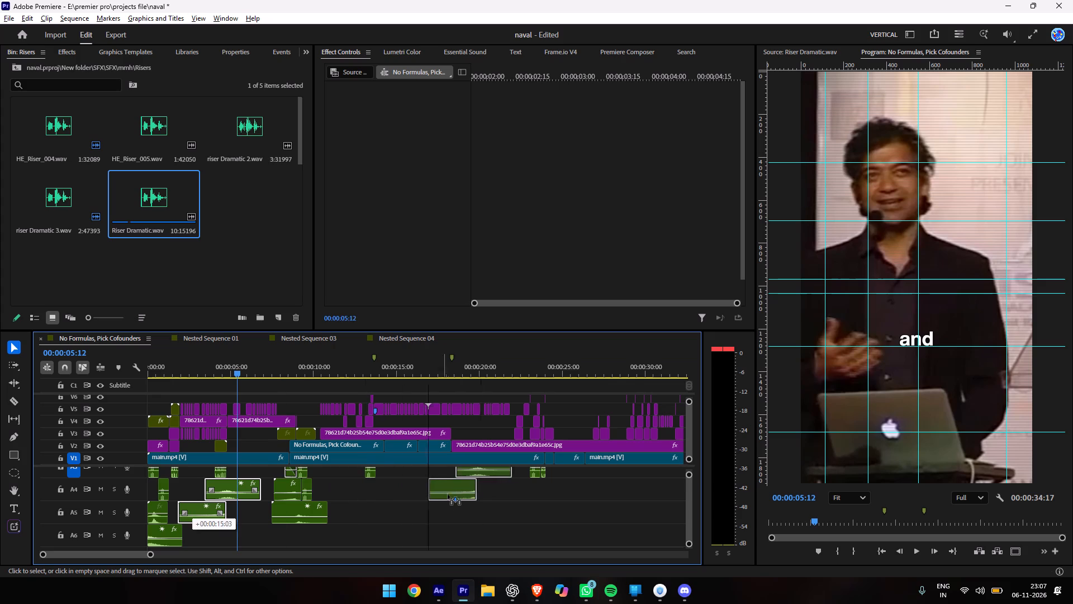
{"action": "left_click_drag", "start_coordinate": [448, 494], "coordinate": [440, 508], "text": "alt"}
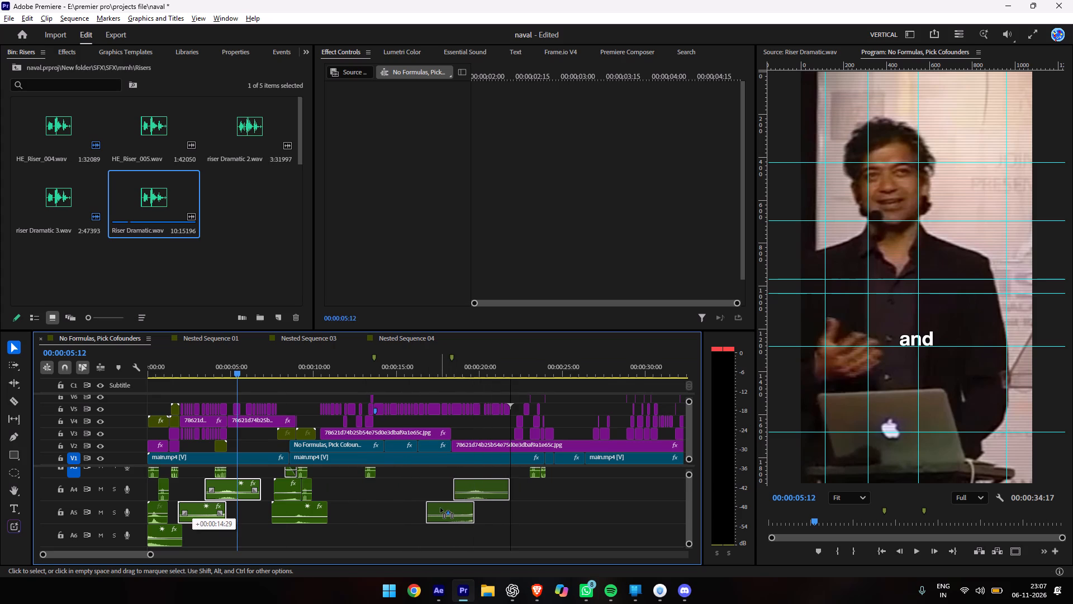
{"action": "left_click_drag", "start_coordinate": [440, 508], "coordinate": [446, 507], "text": "alt"}
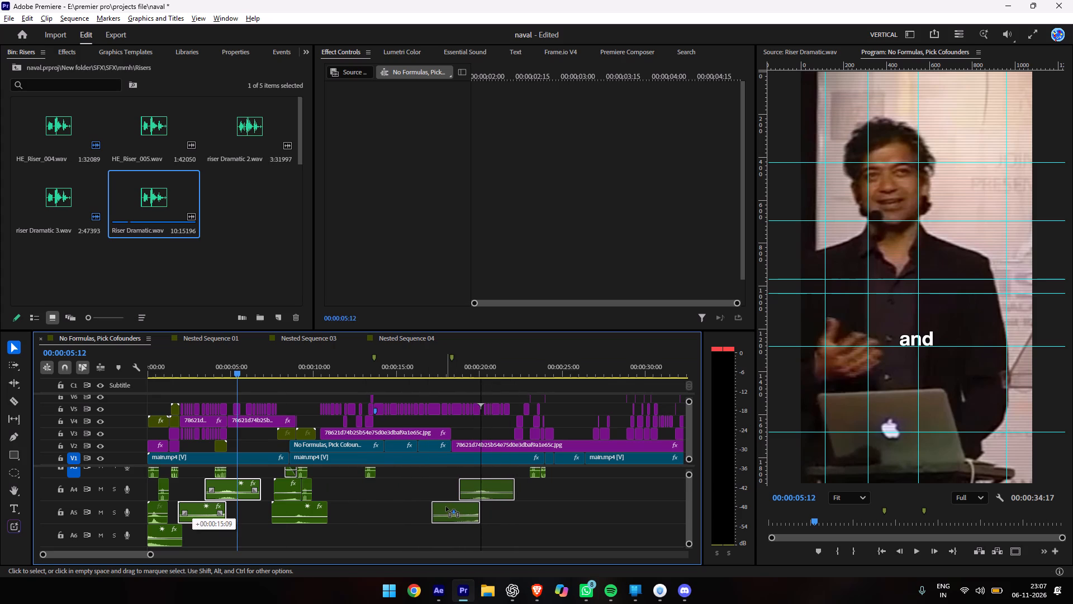
{"action": "left_click_drag", "start_coordinate": [446, 507], "coordinate": [444, 507], "text": "alt"}
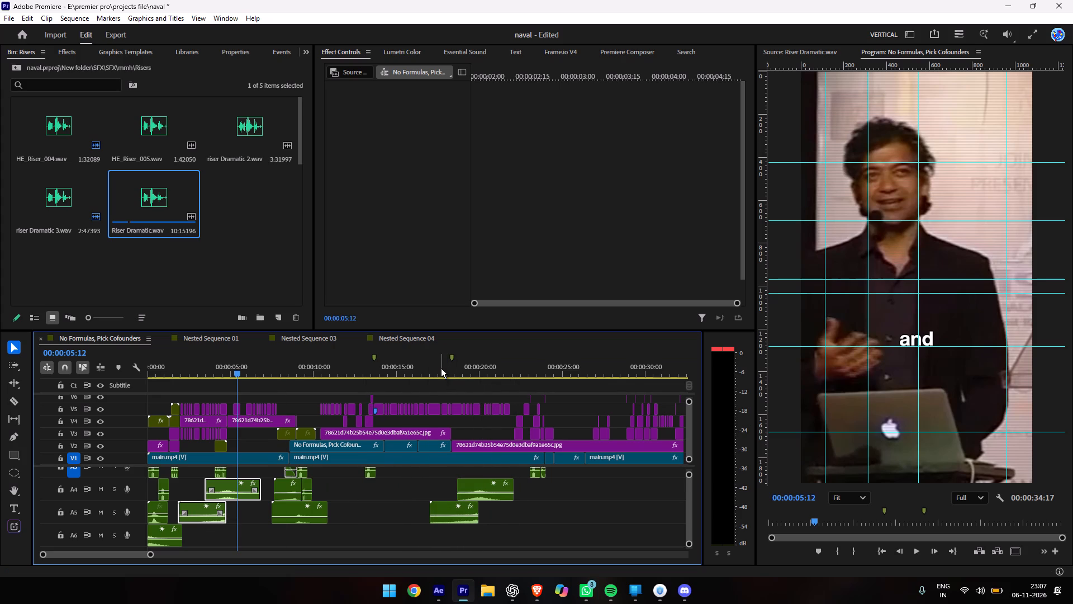
Play back the sequence from 00:00:17:19 to about 00:00:34:04 to check the remaining captions and sound effects.
{"action": "left_click", "coordinate": [441, 368]}
{"action": "key", "text": "space"}
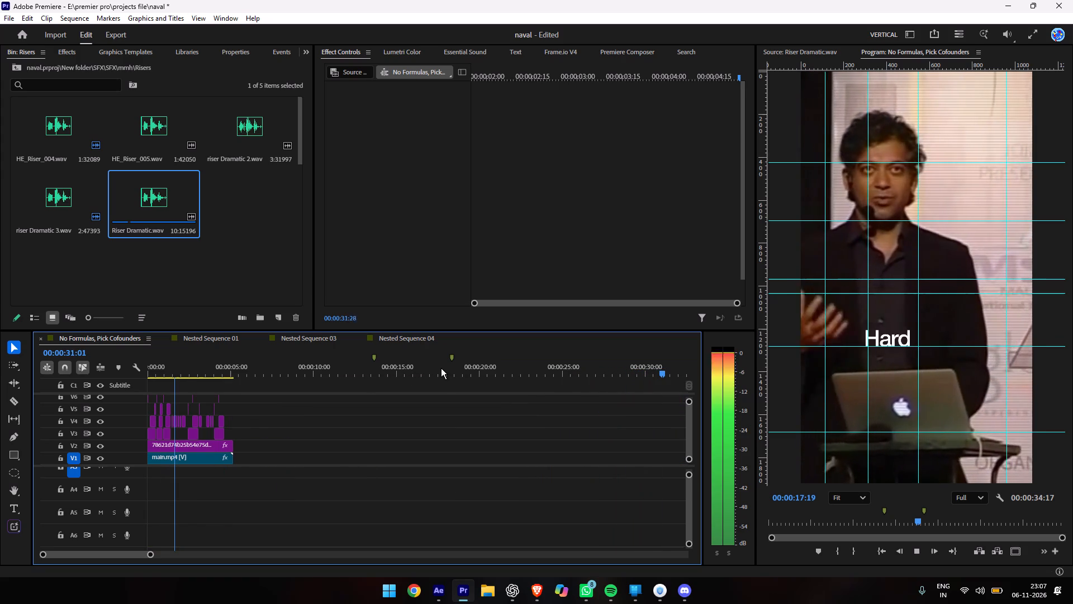
{"action": "key", "text": "space"}
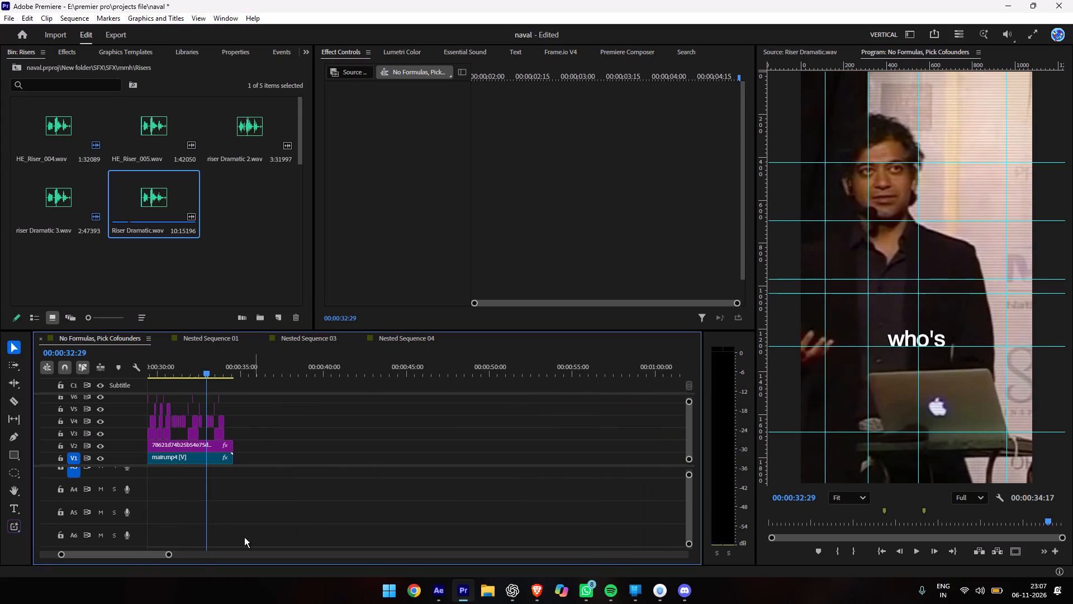
{"action": "left_click_drag", "start_coordinate": [169, 554], "coordinate": [233, 549]}
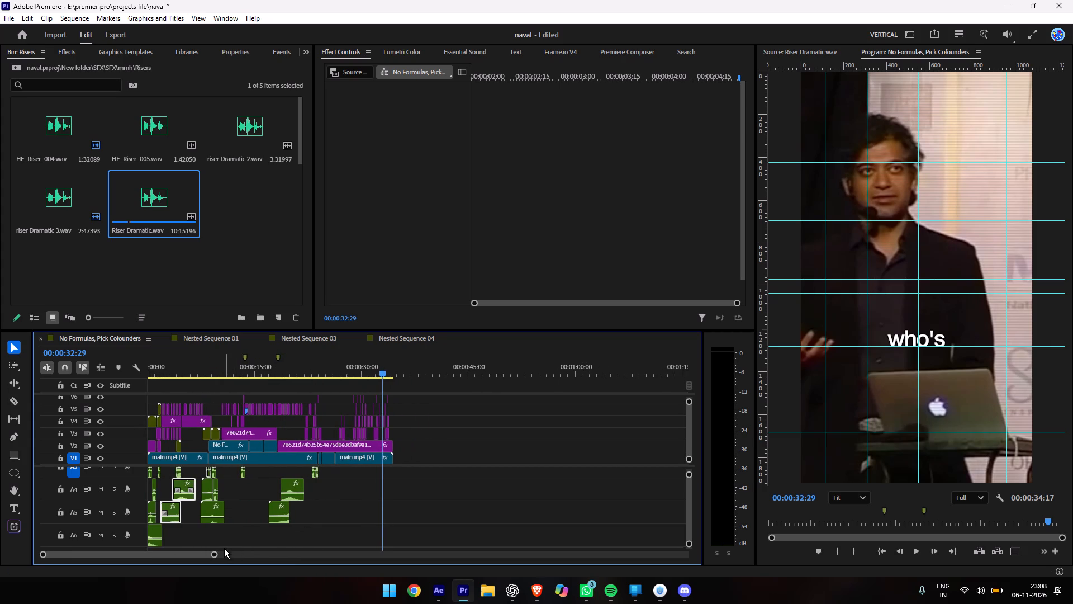
{"action": "scroll", "coordinate": [243, 524], "scroll_direction": "right", "scroll_amount": 5}
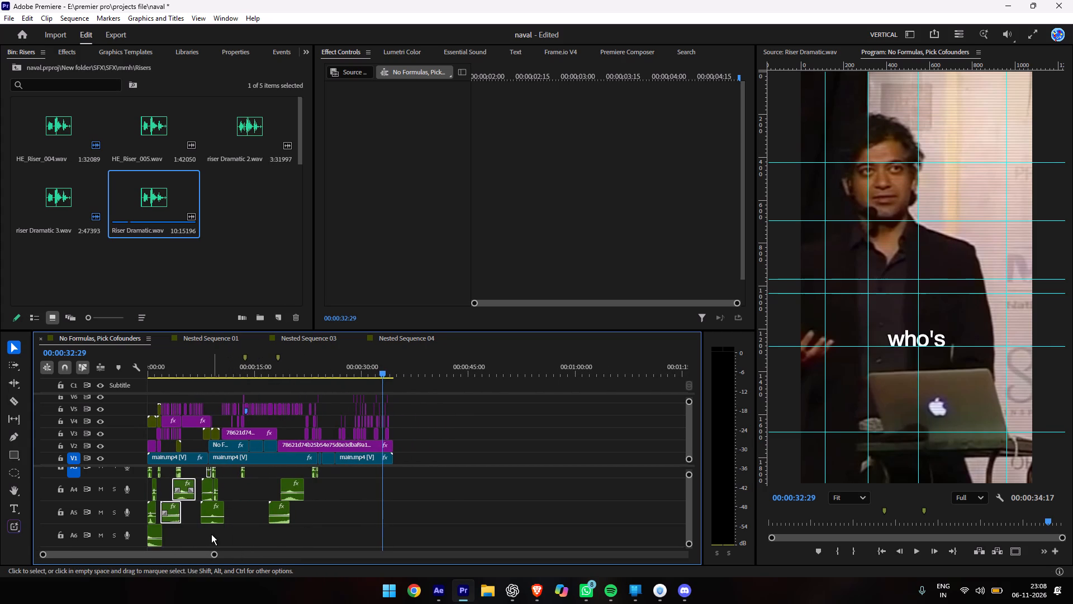
{"action": "scroll", "coordinate": [211, 534], "scroll_direction": "right", "scroll_amount": 2}
{"action": "key", "text": "space"}
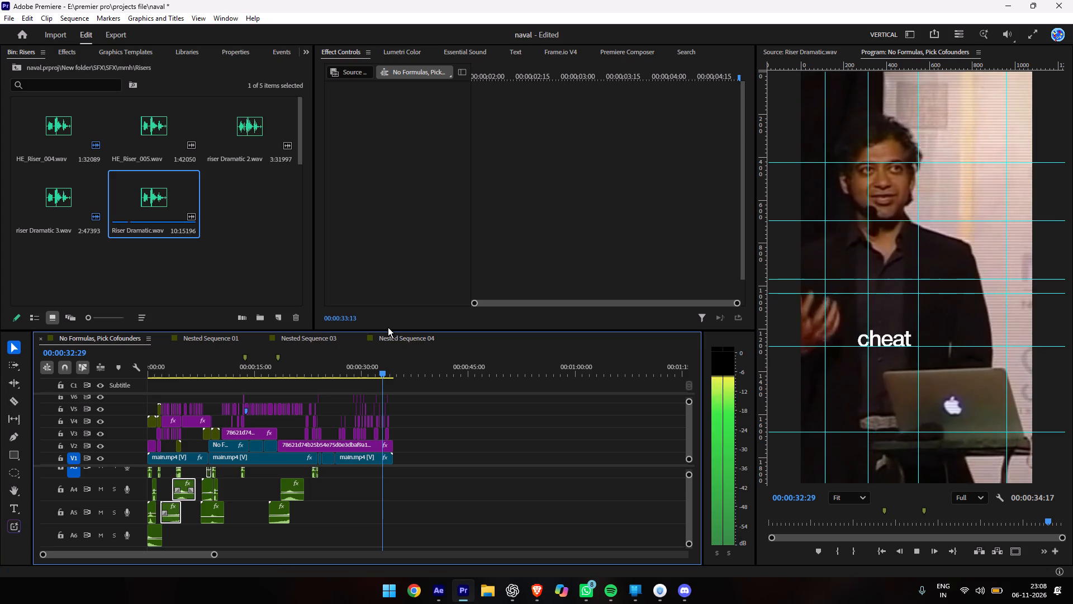
{"action": "key", "text": "space"}
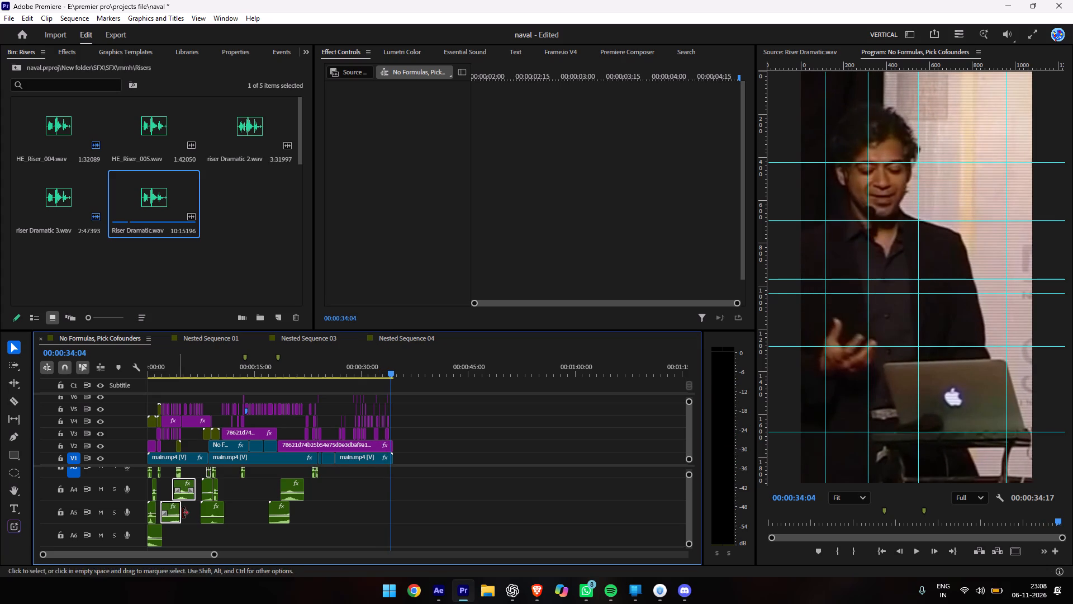
Duplicate the A4 and A5 sound effects near 00:00:08 onto A3 and A4 at about 00:00:31:05, and play back from 00:00:30:25.
{"action": "left_click_drag", "start_coordinate": [212, 529], "coordinate": [202, 499]}
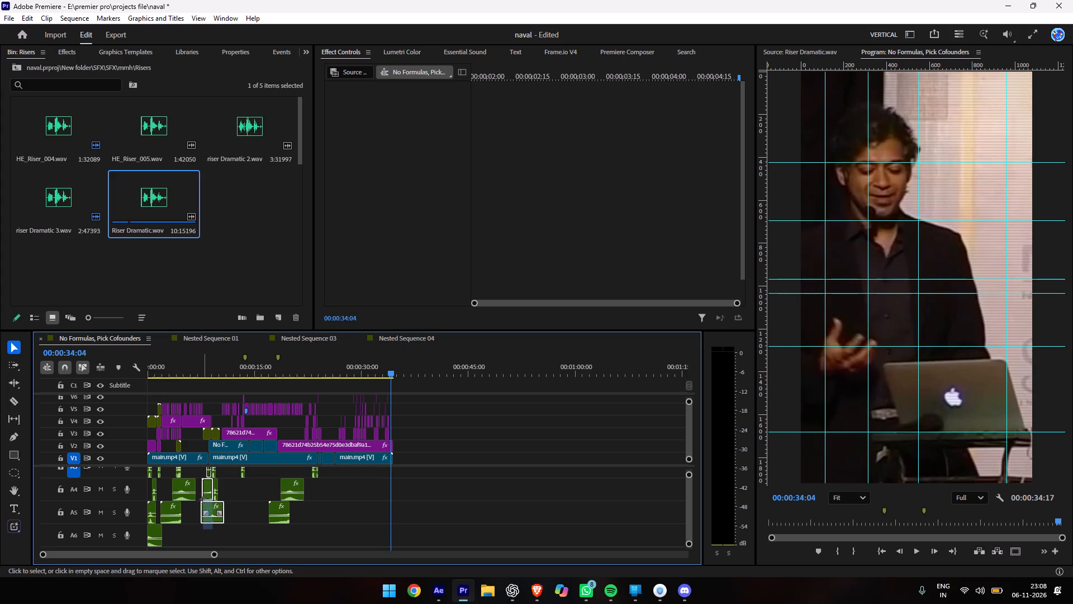
{"action": "left_click_drag", "start_coordinate": [202, 499], "coordinate": [202, 496]}
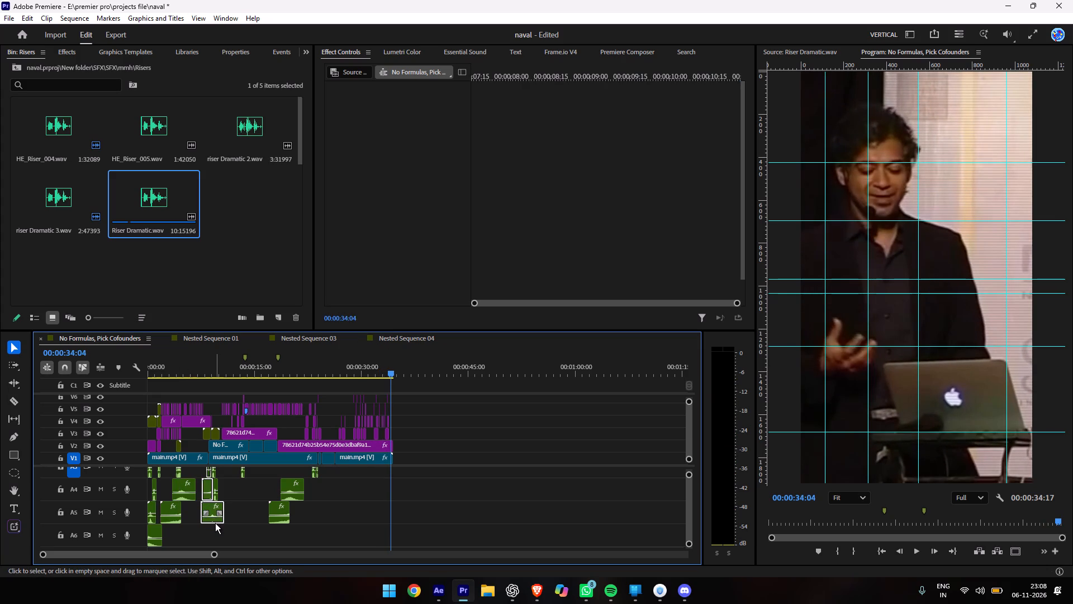
{"action": "left_click_drag", "start_coordinate": [215, 523], "coordinate": [382, 516], "text": "alt"}
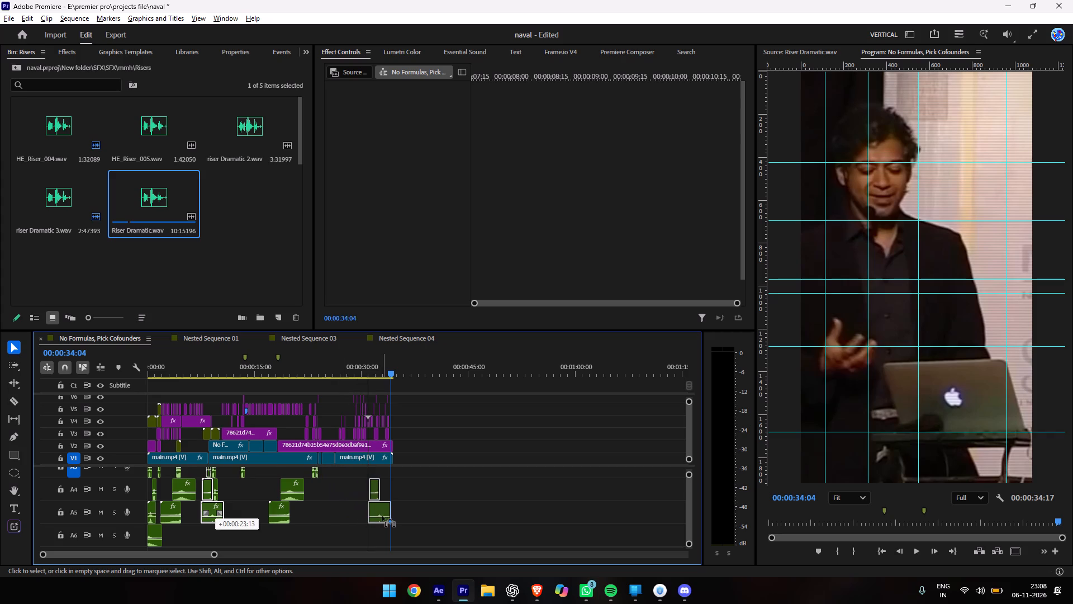
{"action": "left_click_drag", "start_coordinate": [382, 516], "coordinate": [386, 514], "text": "alt"}
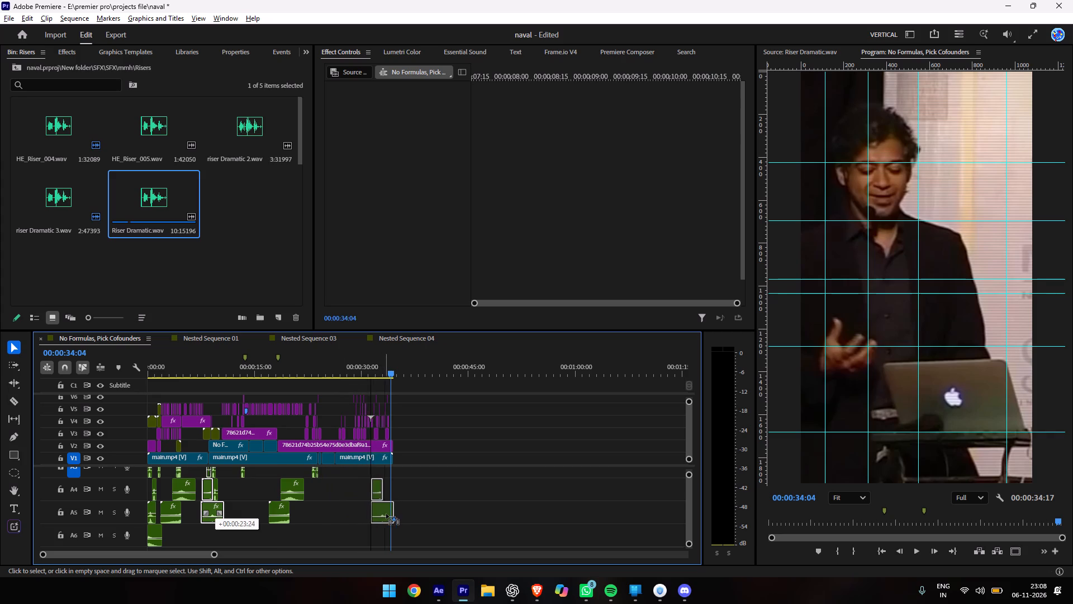
{"action": "left_click_drag", "start_coordinate": [386, 514], "coordinate": [384, 512], "text": "alt"}
{"action": "left_click_drag", "start_coordinate": [384, 512], "coordinate": [385, 488], "text": "alt"}
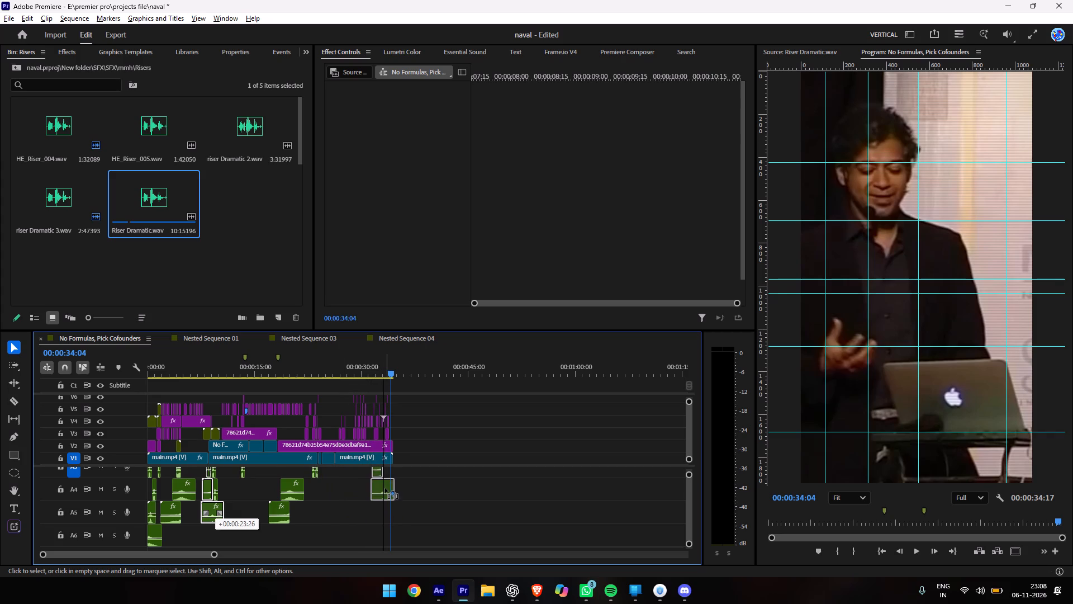
{"action": "left_click_drag", "start_coordinate": [385, 488], "coordinate": [384, 490], "text": "alt"}
{"action": "left_click", "coordinate": [368, 365]}
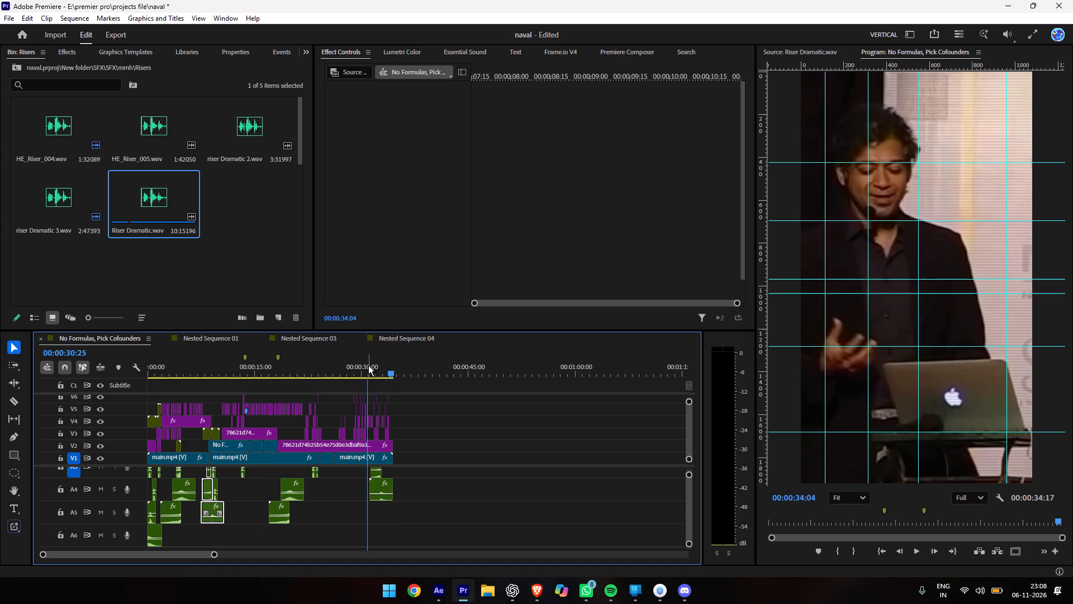
{"action": "key", "text": "space"}
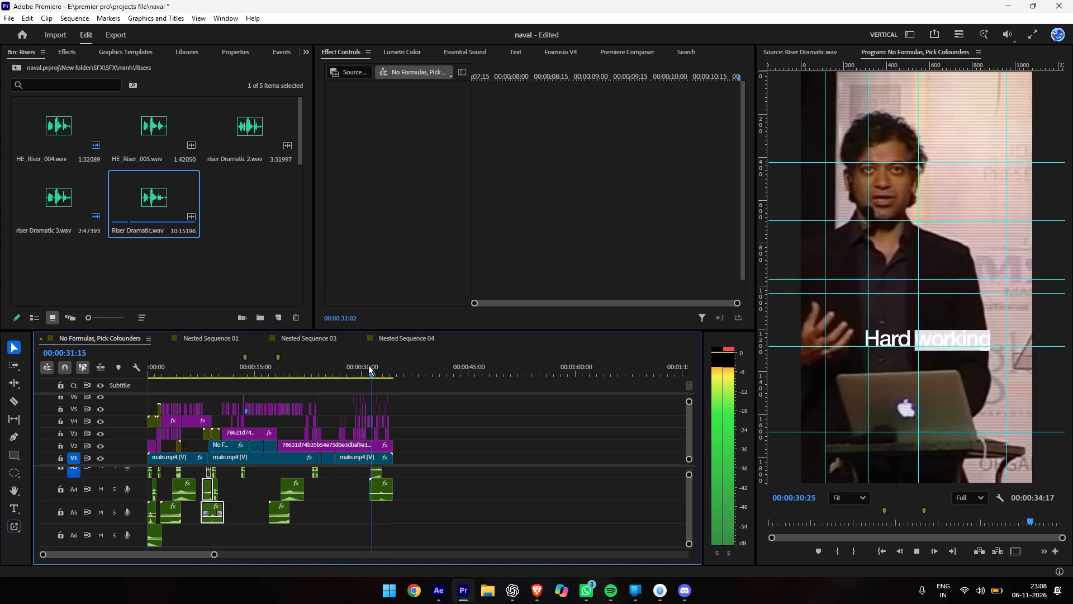
{"action": "key", "text": "space"}
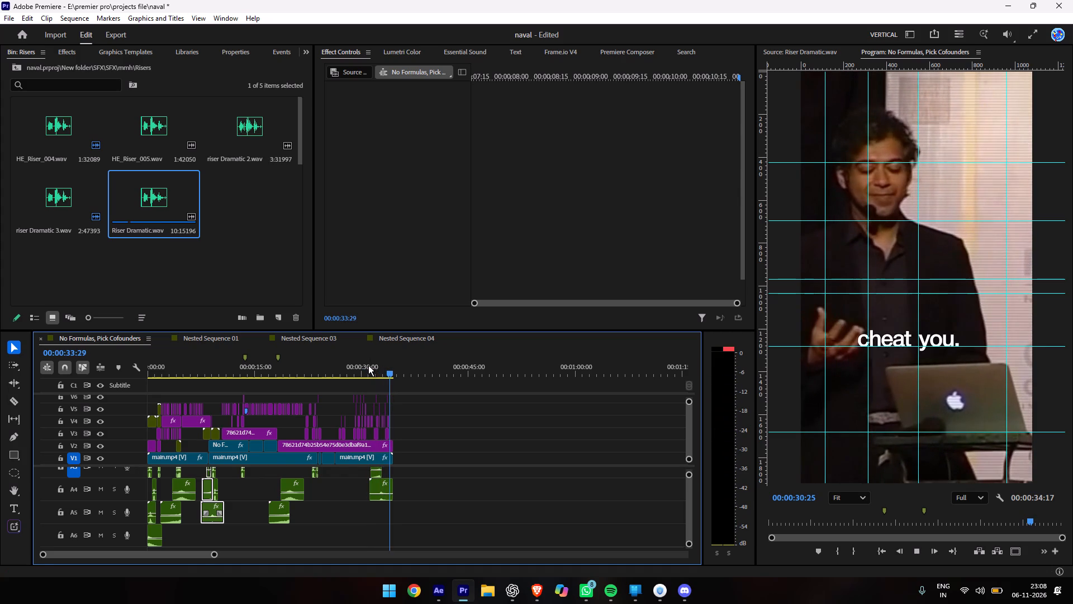
Shift the closing A4 effect to start at about 00:00:32:20 and HE_Riser_004.wav on A3 at about 00:00:33:03, and play back from 00:00:32:16.
{"action": "left_click_drag", "start_coordinate": [212, 555], "coordinate": [170, 562]}
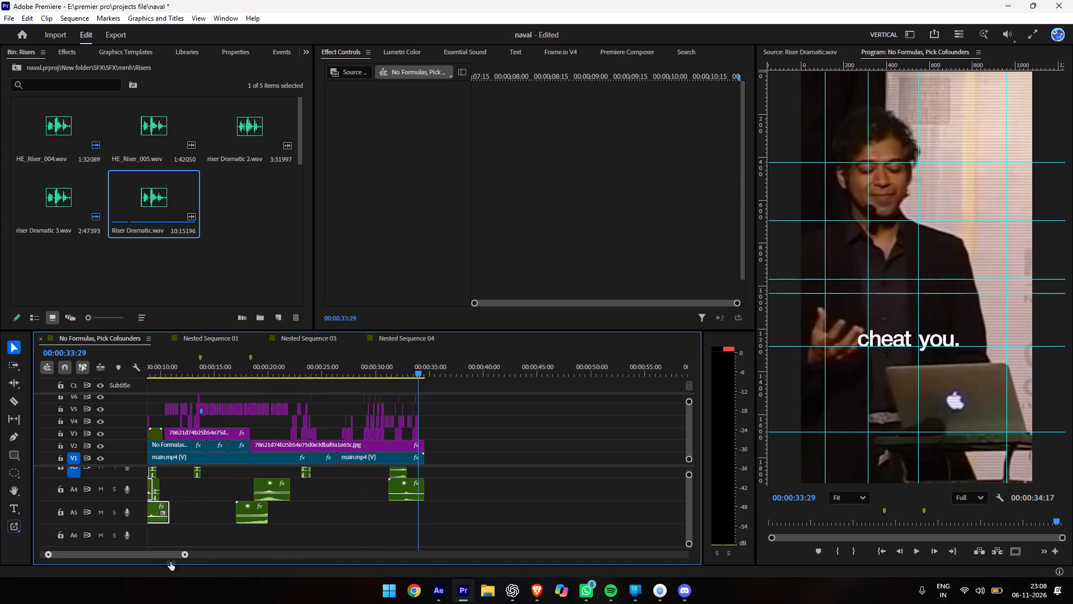
{"action": "left_click_drag", "start_coordinate": [170, 562], "coordinate": [118, 577]}
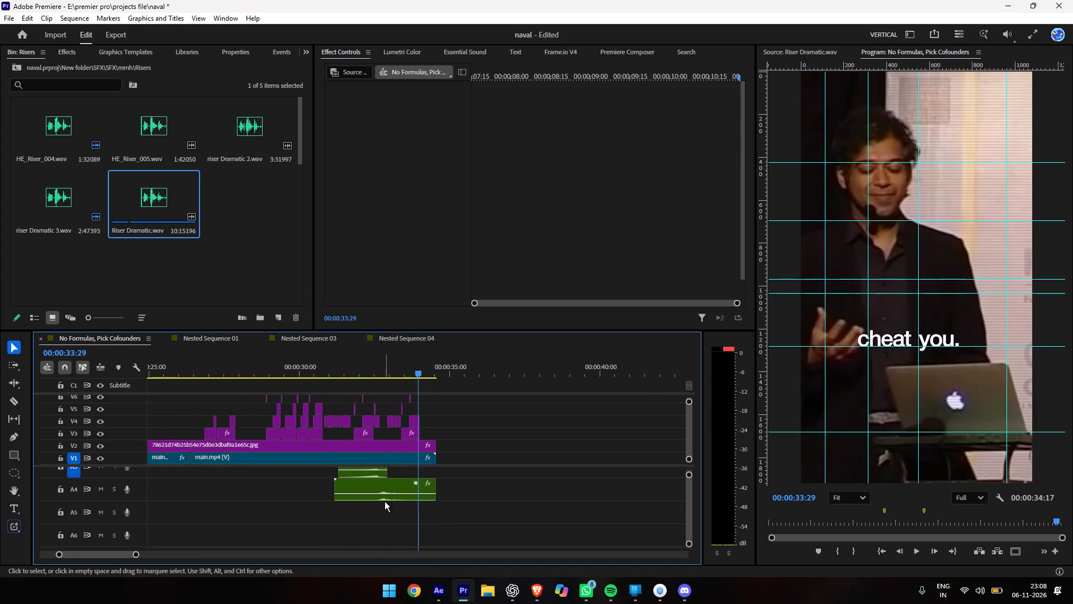
{"action": "left_click_drag", "start_coordinate": [387, 498], "coordinate": [435, 492]}
{"action": "left_click", "coordinate": [348, 476]}
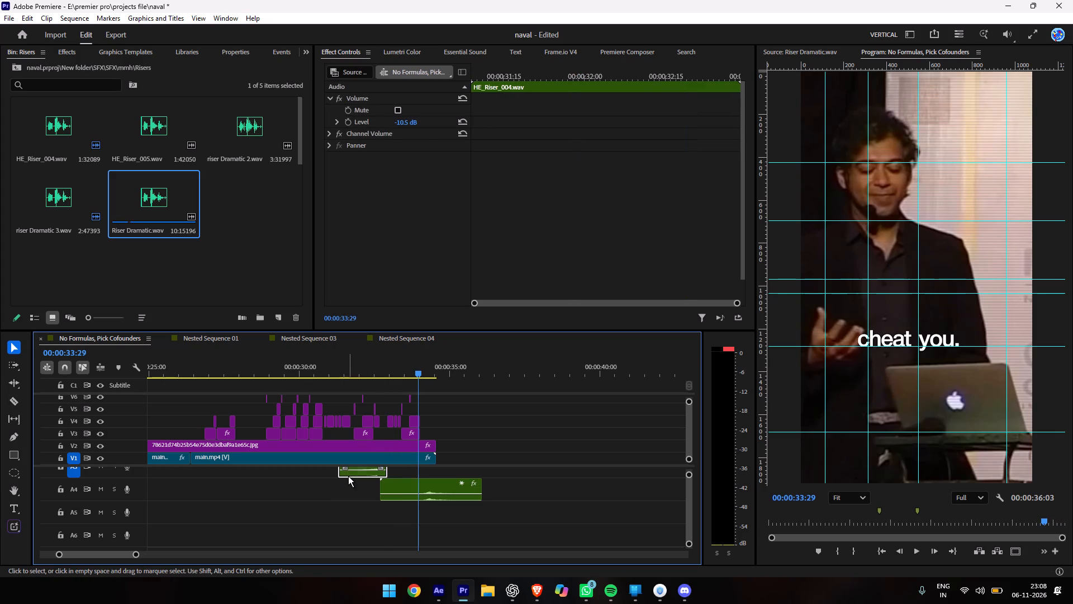
{"action": "left_click_drag", "start_coordinate": [348, 476], "coordinate": [404, 469]}
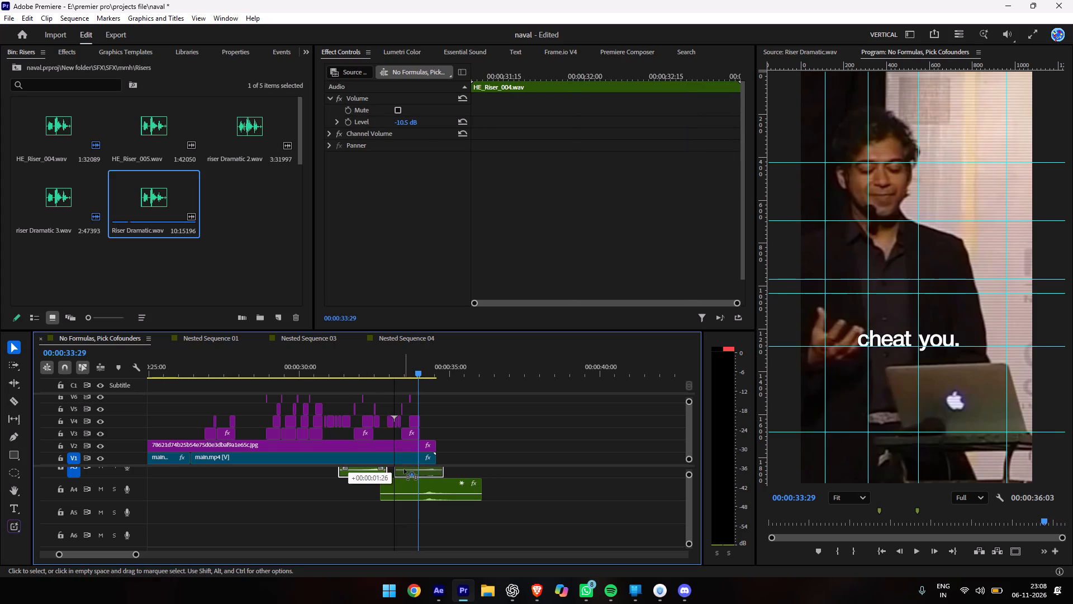
{"action": "left_click_drag", "start_coordinate": [404, 469], "coordinate": [403, 468]}
{"action": "left_click", "coordinate": [376, 360]}
{"action": "key", "text": "space"}
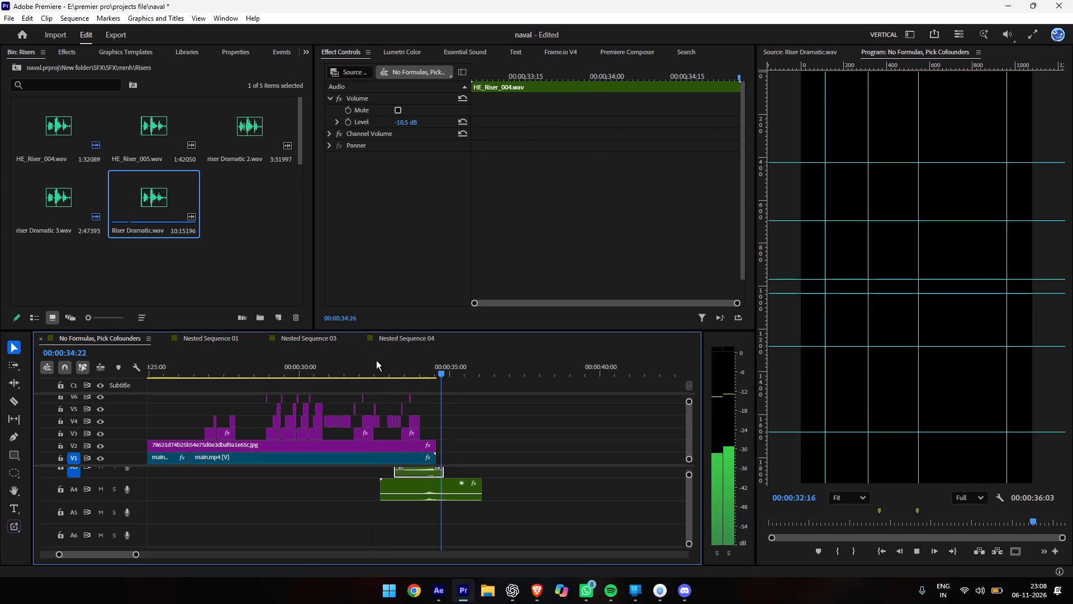
{"action": "key", "text": "space"}
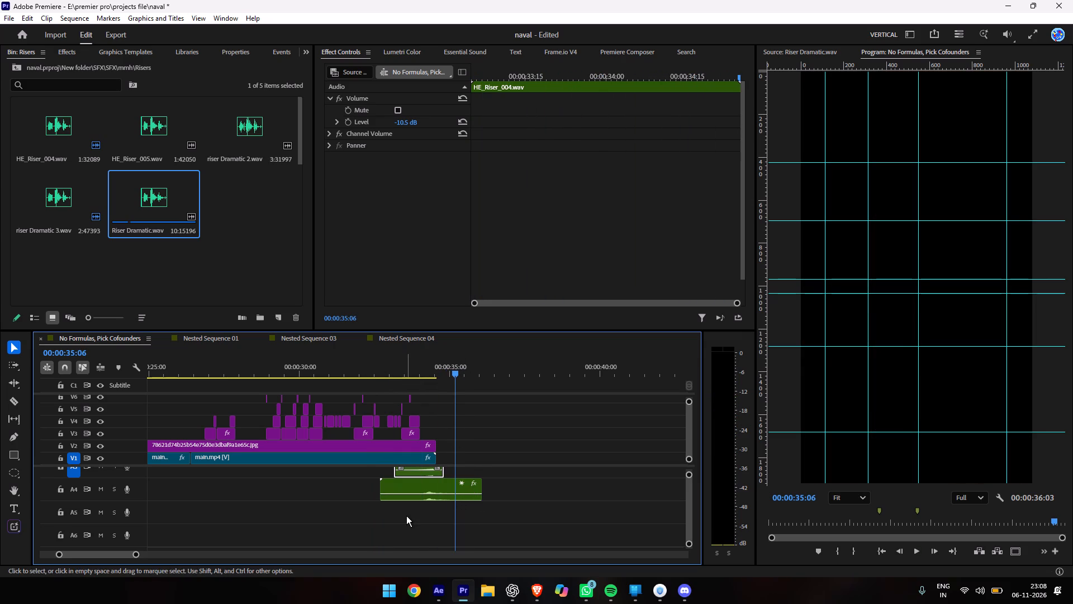
Trim the end of the closing A4 sound effect to 00:00:35:00.
{"action": "scroll", "coordinate": [406, 516], "scroll_direction": "up", "scroll_amount": 4, "text": "ctrl"}
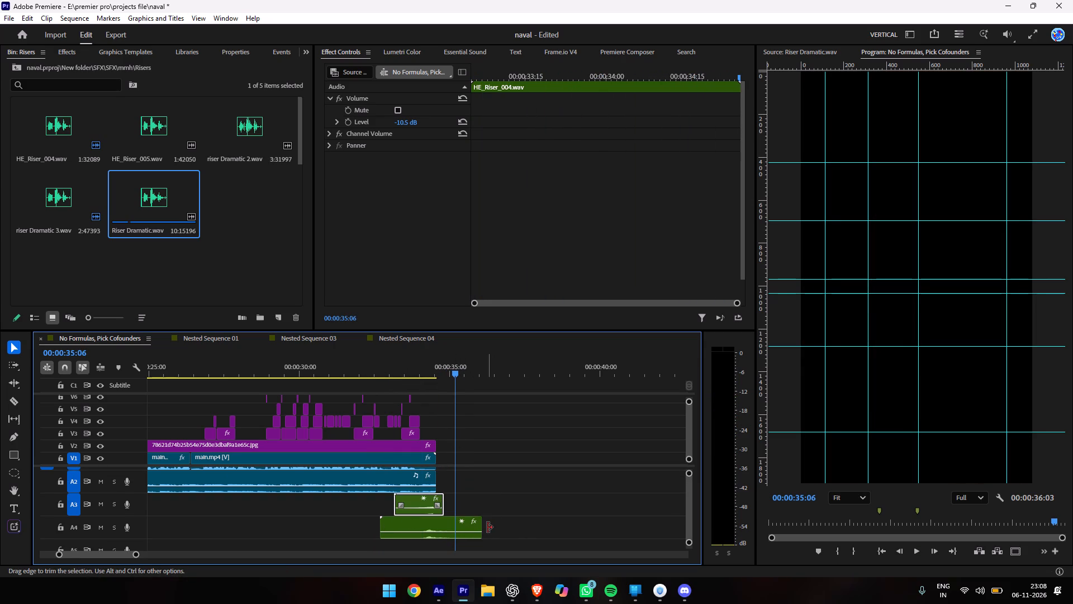
{"action": "left_click_drag", "start_coordinate": [487, 527], "coordinate": [454, 531]}
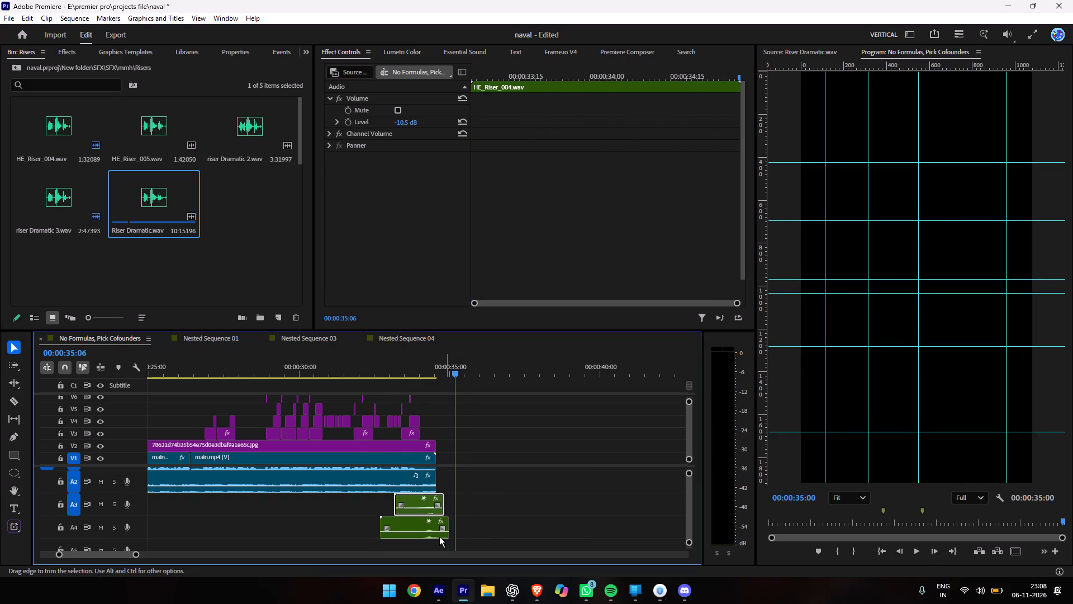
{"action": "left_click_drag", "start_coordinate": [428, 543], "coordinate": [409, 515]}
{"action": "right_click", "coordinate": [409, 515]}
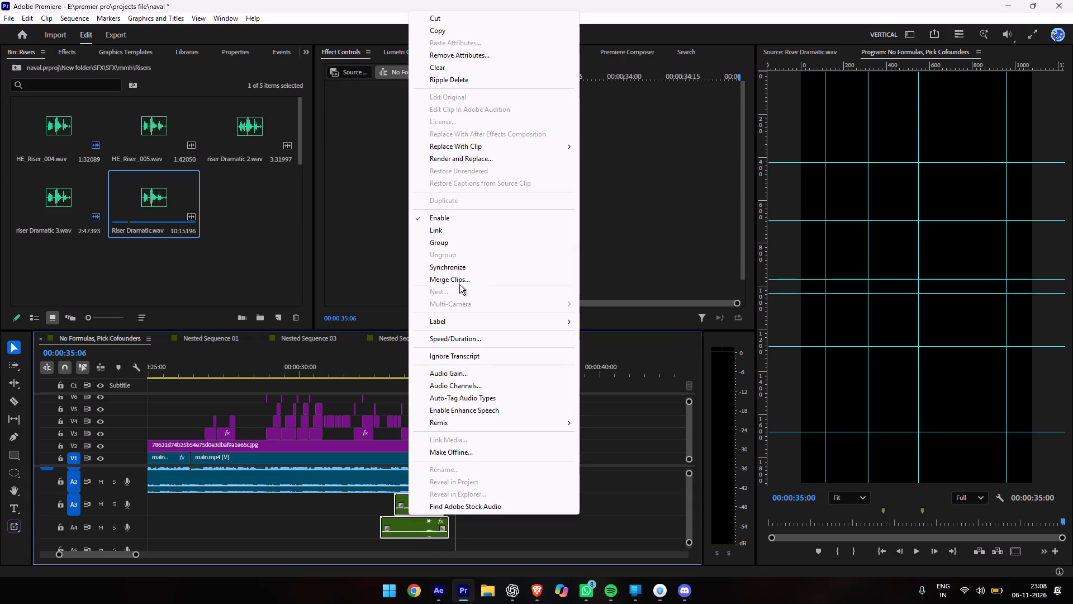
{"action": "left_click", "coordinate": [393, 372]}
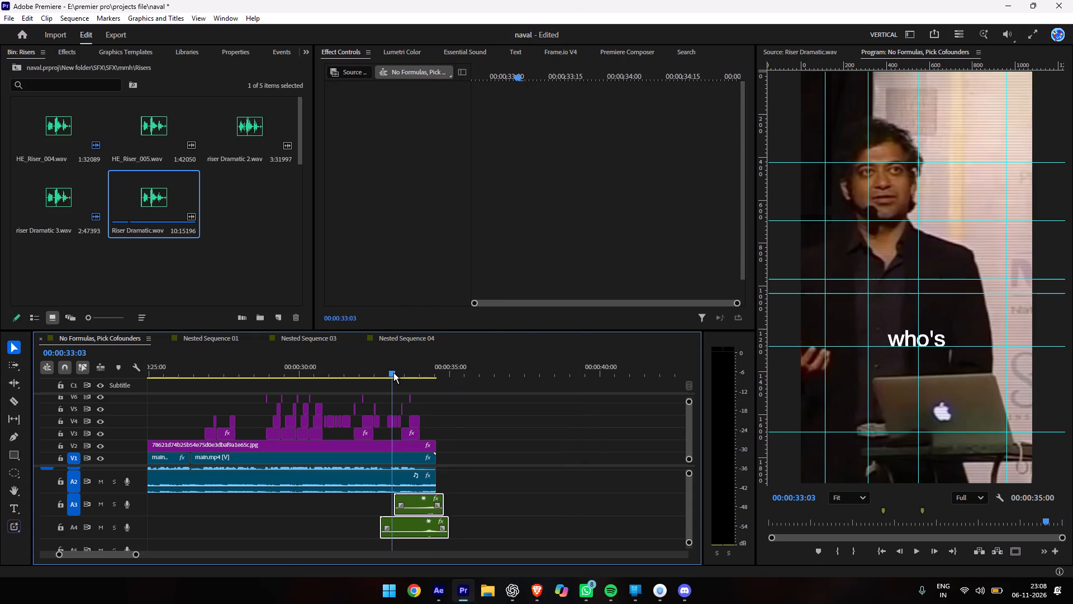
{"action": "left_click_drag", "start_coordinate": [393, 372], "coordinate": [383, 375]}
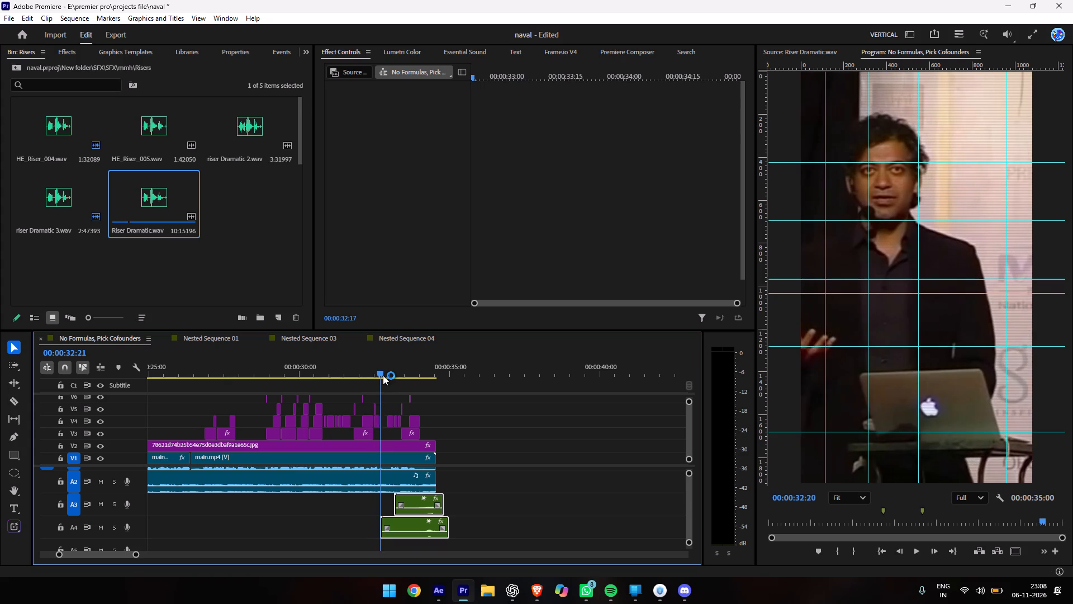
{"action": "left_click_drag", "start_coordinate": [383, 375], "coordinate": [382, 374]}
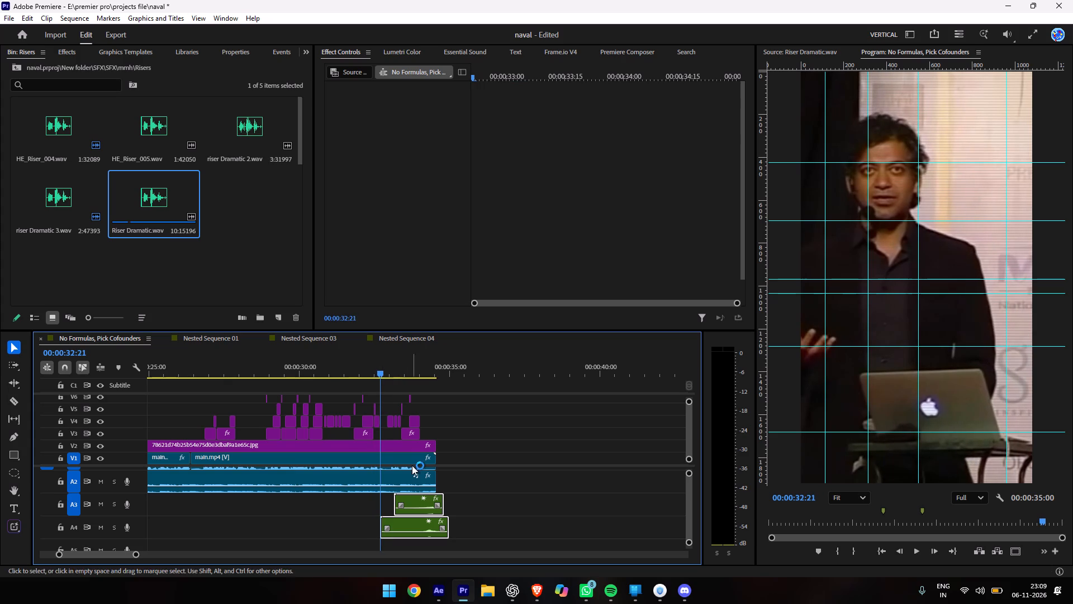
Extend the A2 background music to 00:01:04:01, trim about 9 seconds off its start, and move it back to the sequence start.
{"action": "scroll", "coordinate": [300, 521], "scroll_direction": "up", "scroll_amount": 5, "text": "ctrl"}
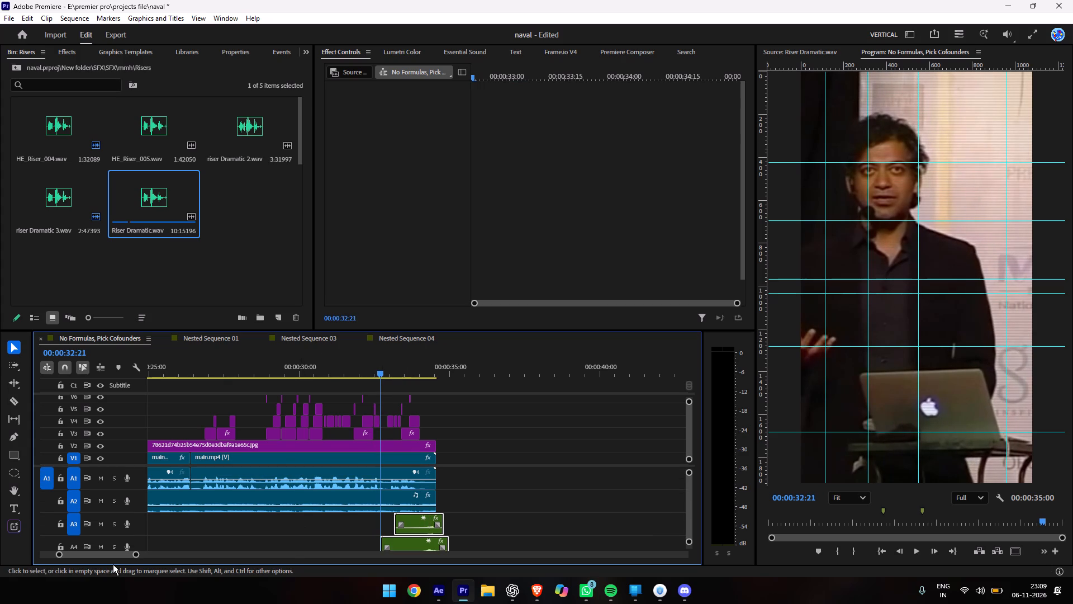
{"action": "left_click_drag", "start_coordinate": [134, 556], "coordinate": [285, 560]}
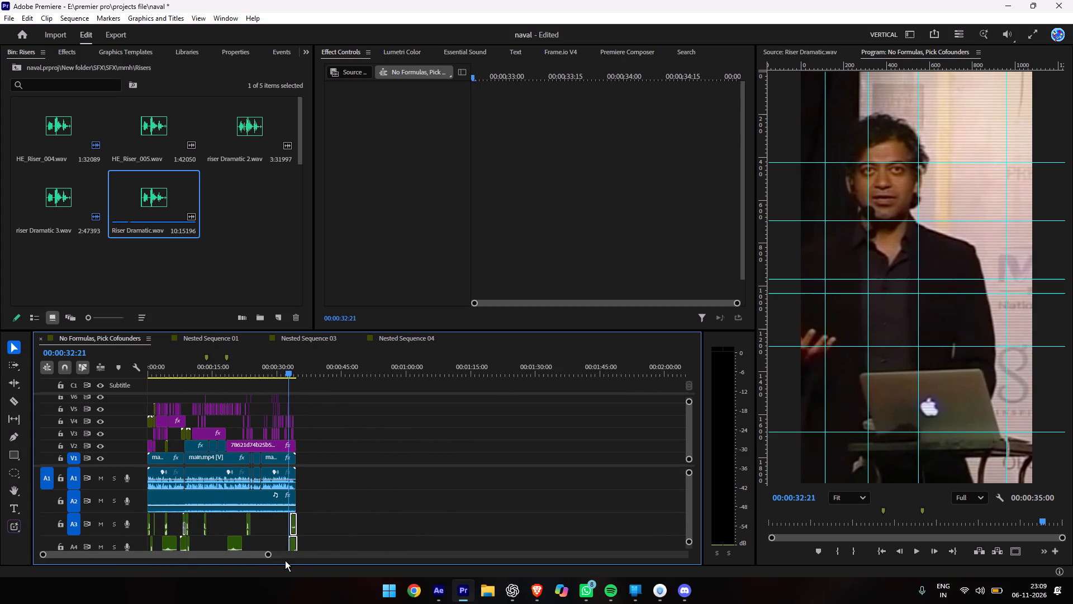
{"action": "scroll", "coordinate": [126, 548], "scroll_direction": "right", "scroll_amount": 6}
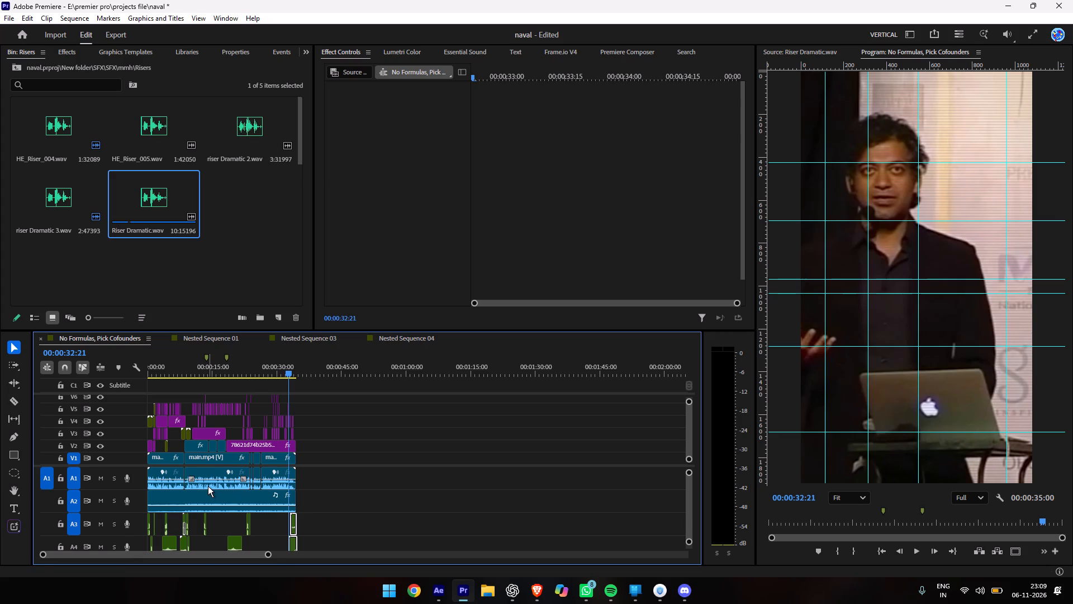
{"action": "scroll", "coordinate": [208, 486], "scroll_direction": "right", "scroll_amount": 11}
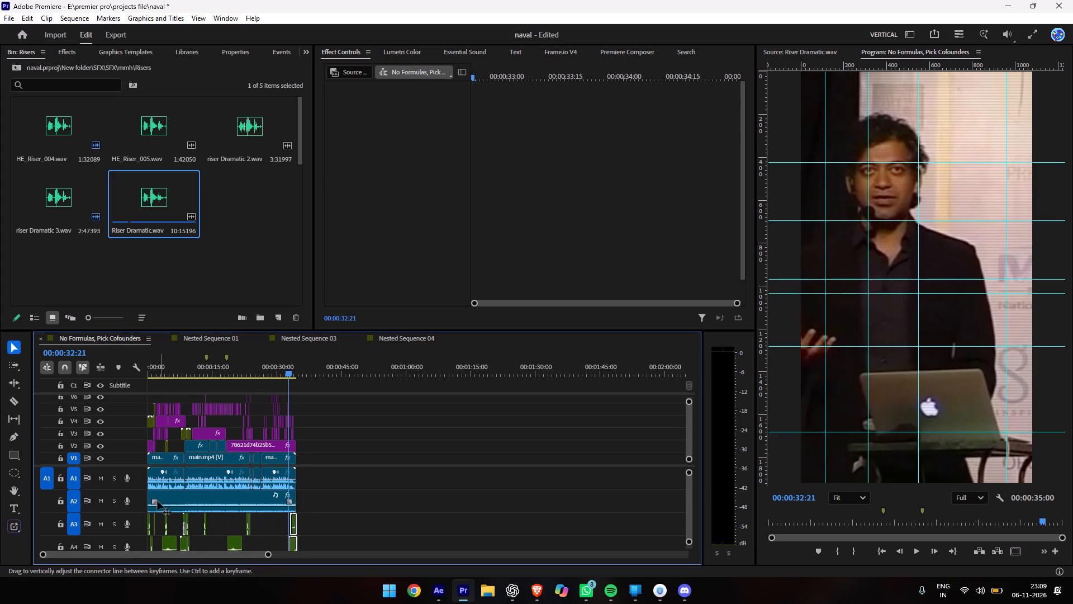
{"action": "left_click", "coordinate": [186, 502]}
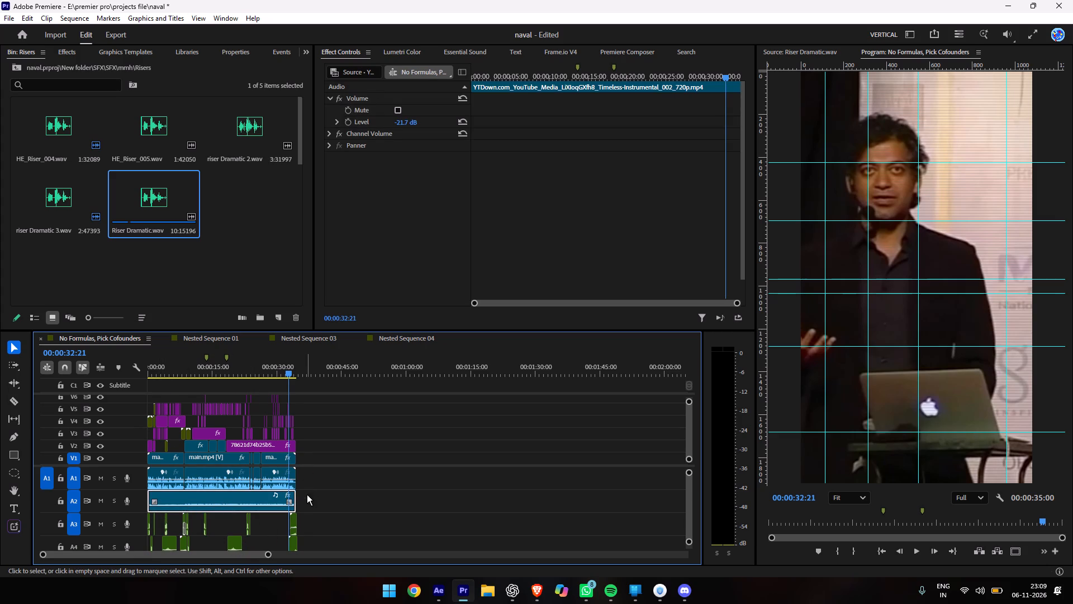
{"action": "left_click_drag", "start_coordinate": [301, 499], "coordinate": [428, 503]}
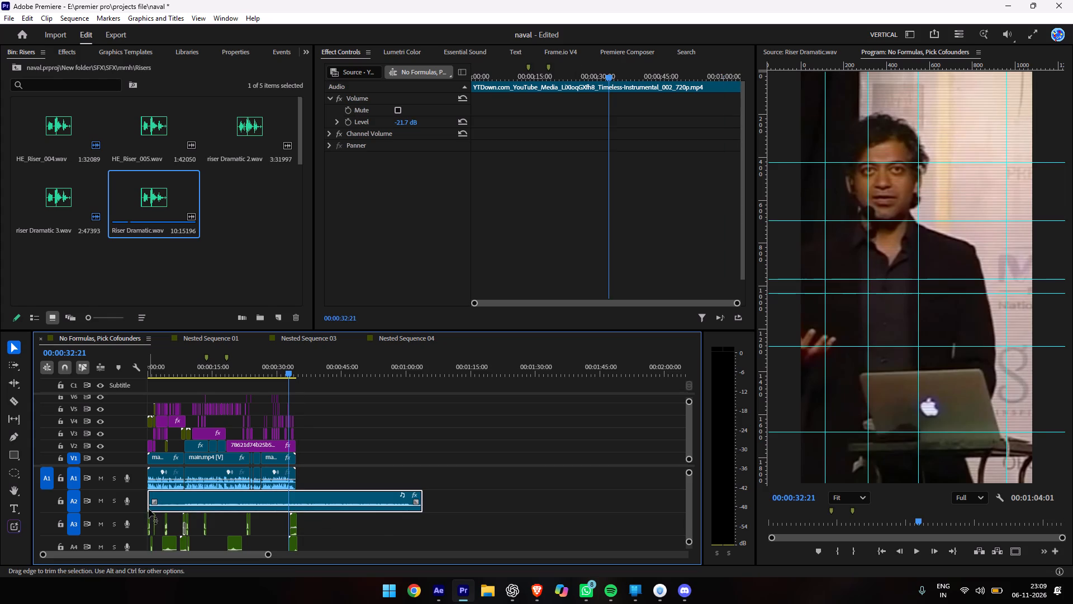
{"action": "left_click_drag", "start_coordinate": [149, 509], "coordinate": [188, 509]}
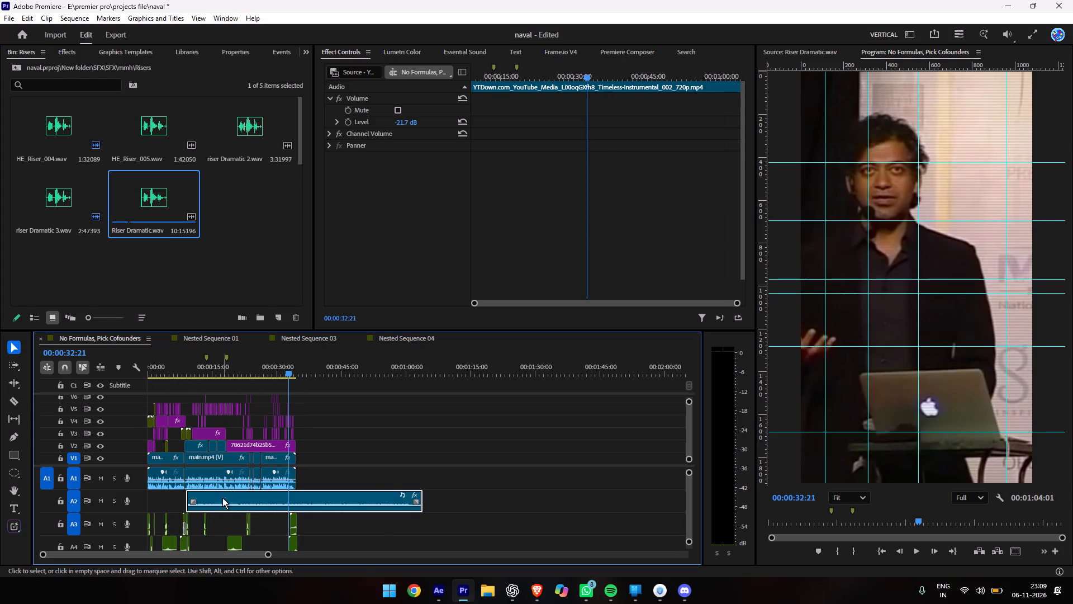
{"action": "left_click_drag", "start_coordinate": [222, 498], "coordinate": [164, 502]}
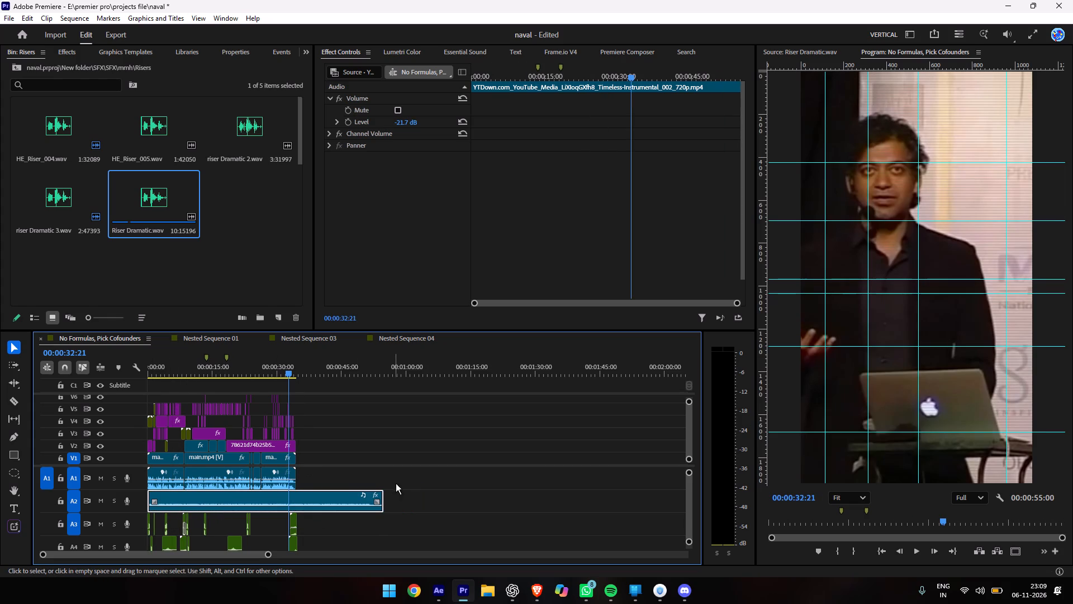
Trim the end of the A2 background music to match the end of the video clip.
{"action": "left_click_drag", "start_coordinate": [386, 498], "coordinate": [335, 497]}
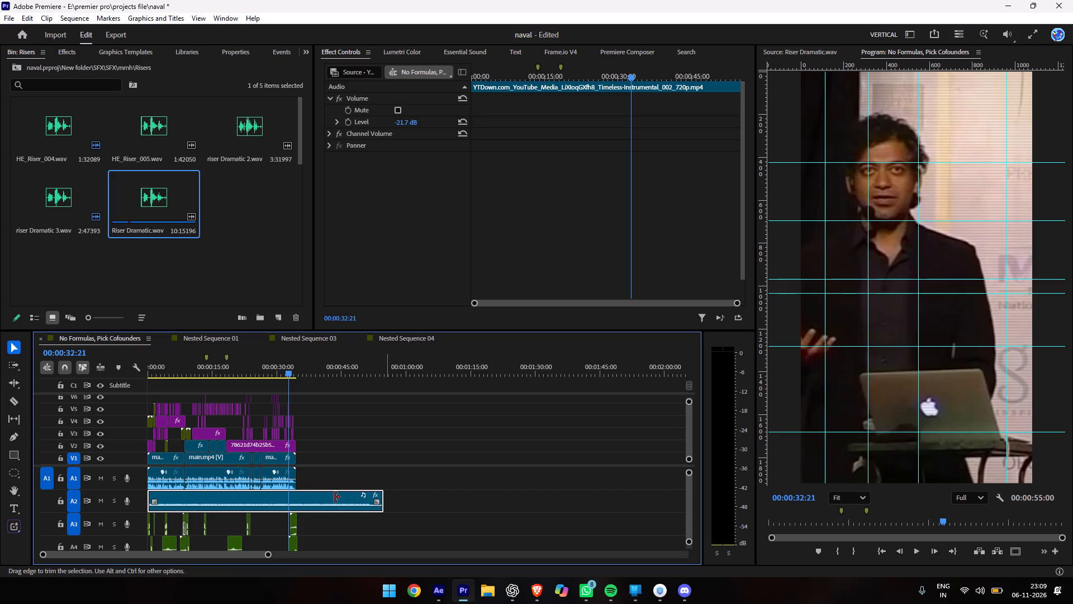
{"action": "left_click_drag", "start_coordinate": [335, 497], "coordinate": [311, 502]}
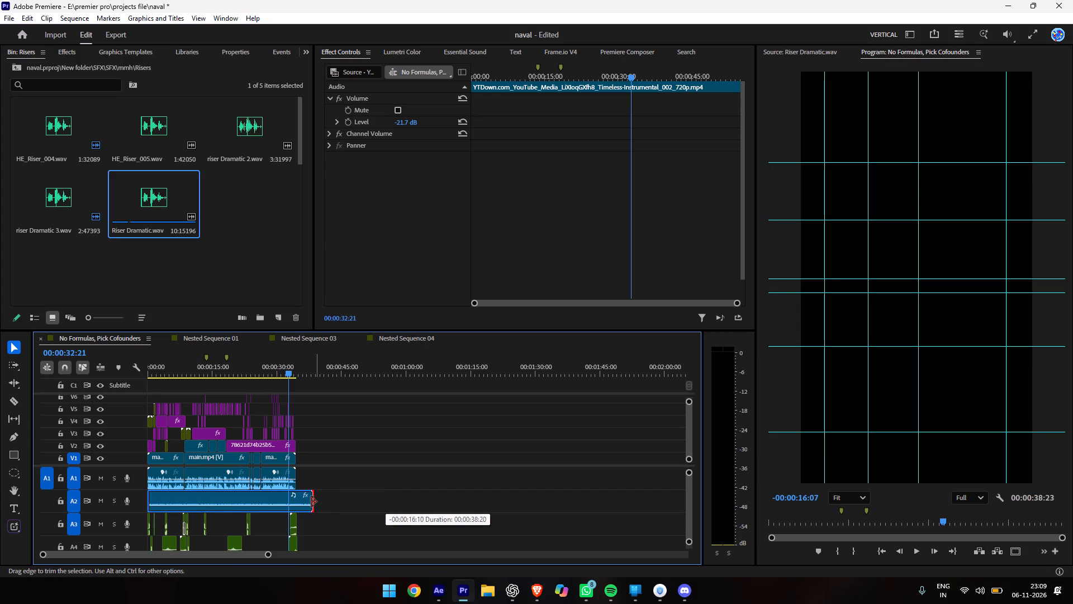
{"action": "left_click_drag", "start_coordinate": [311, 502], "coordinate": [299, 501]}
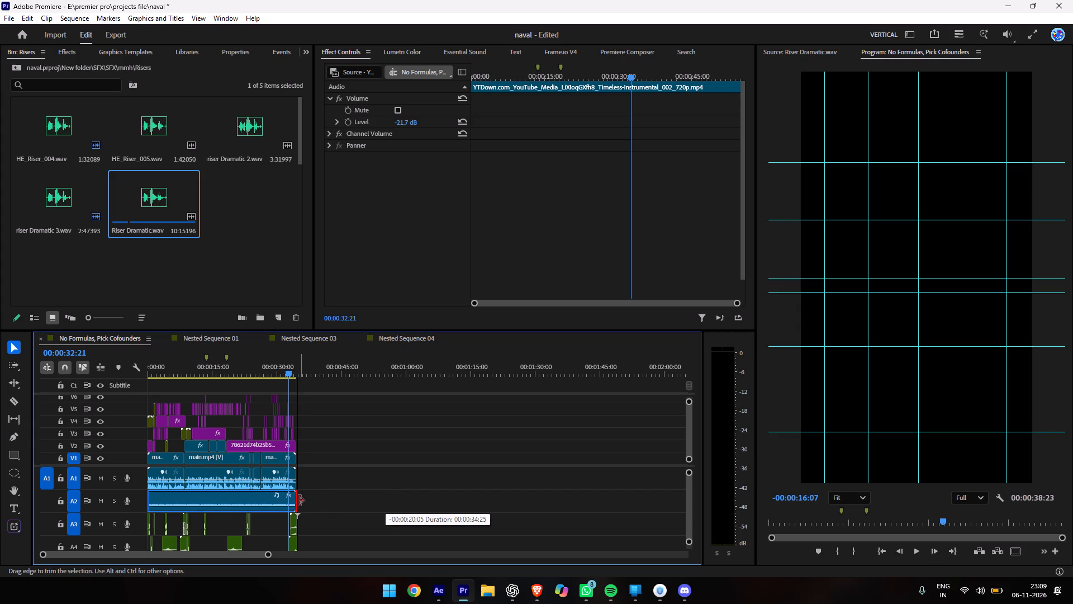
{"action": "left_click_drag", "start_coordinate": [299, 501], "coordinate": [297, 500]}
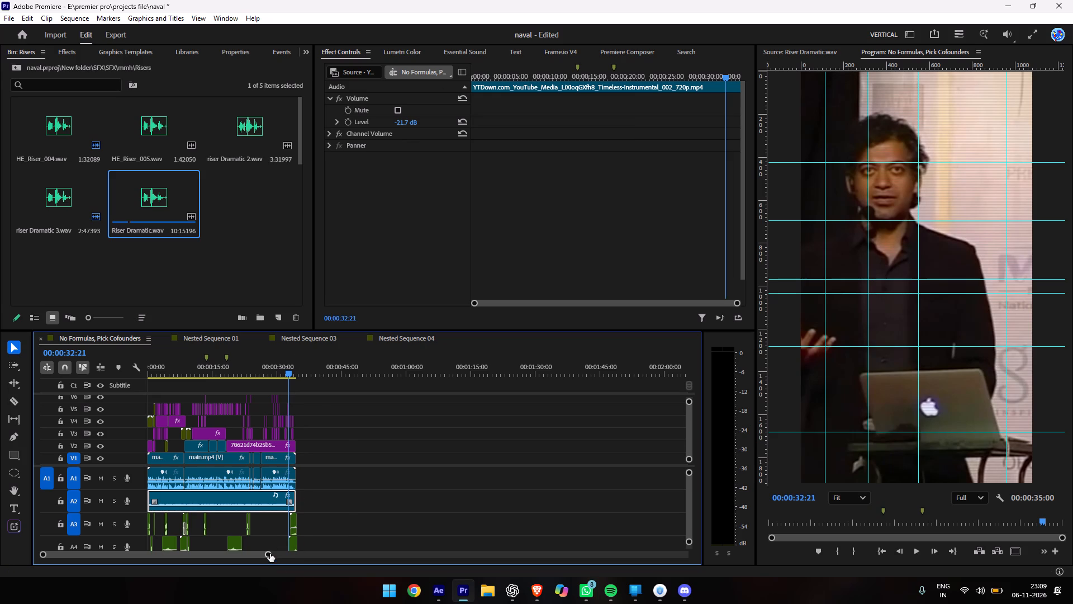
Split the A2 background music and the main.mp4 clip with its audio where the closing A4 effect starts, about 00:00:32:20.
{"action": "left_click_drag", "start_coordinate": [270, 554], "coordinate": [106, 577]}
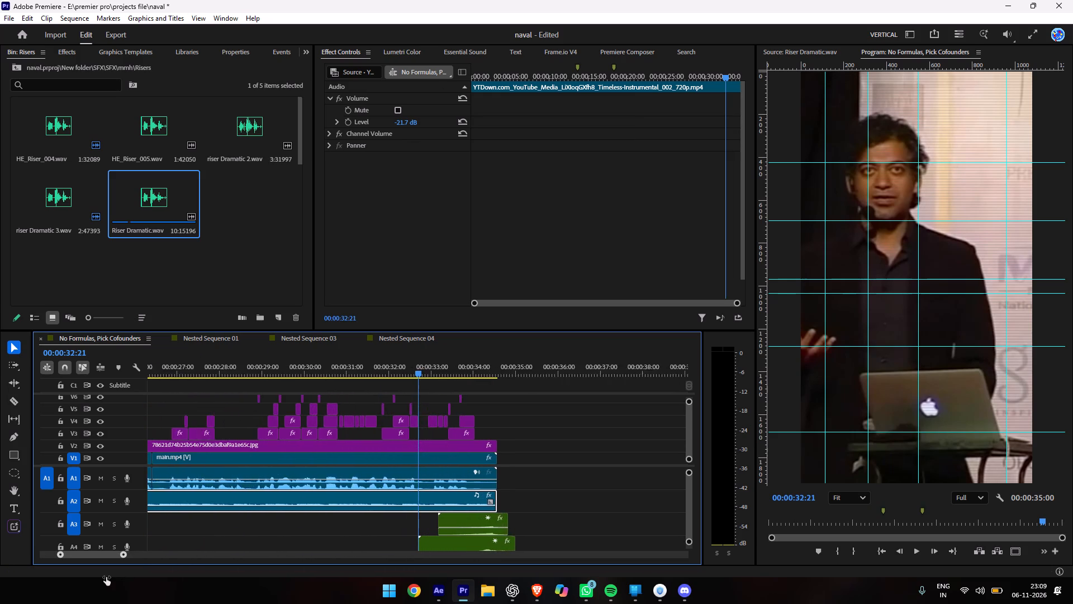
{"action": "left_click_drag", "start_coordinate": [106, 577], "coordinate": [102, 580]}
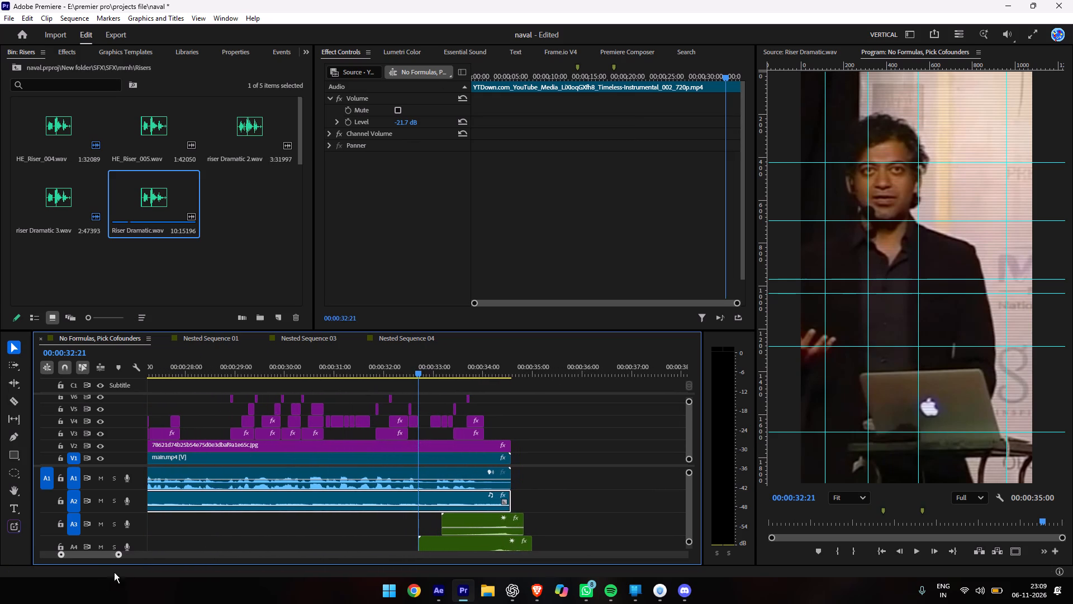
{"action": "left_click", "coordinate": [442, 370]}
{"action": "key", "text": "c"}
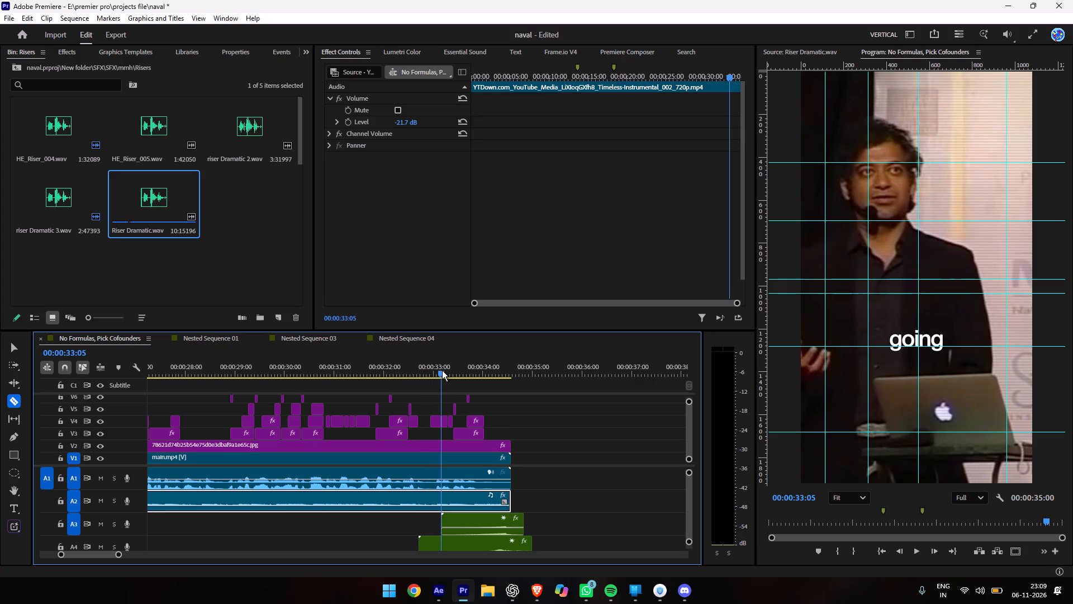
{"action": "left_click", "coordinate": [415, 496]}
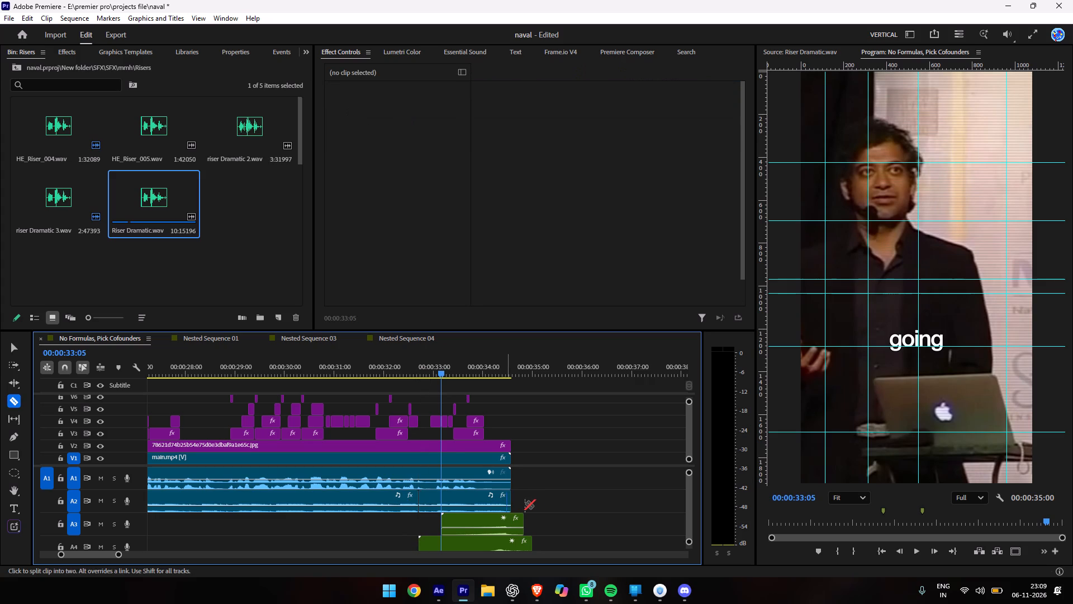
{"action": "key", "text": "v"}
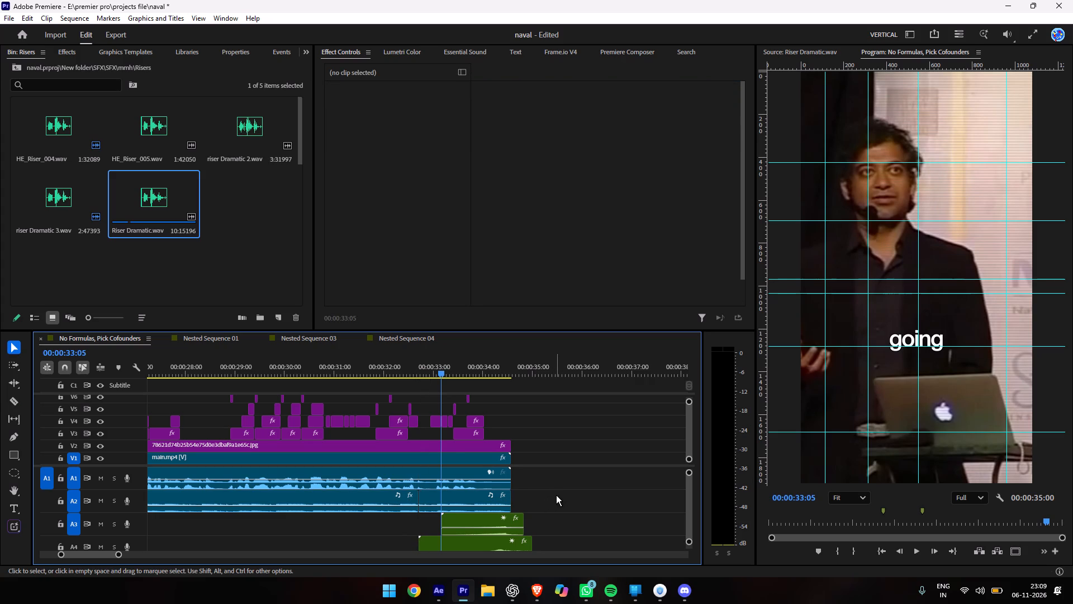
{"action": "key", "text": "c"}
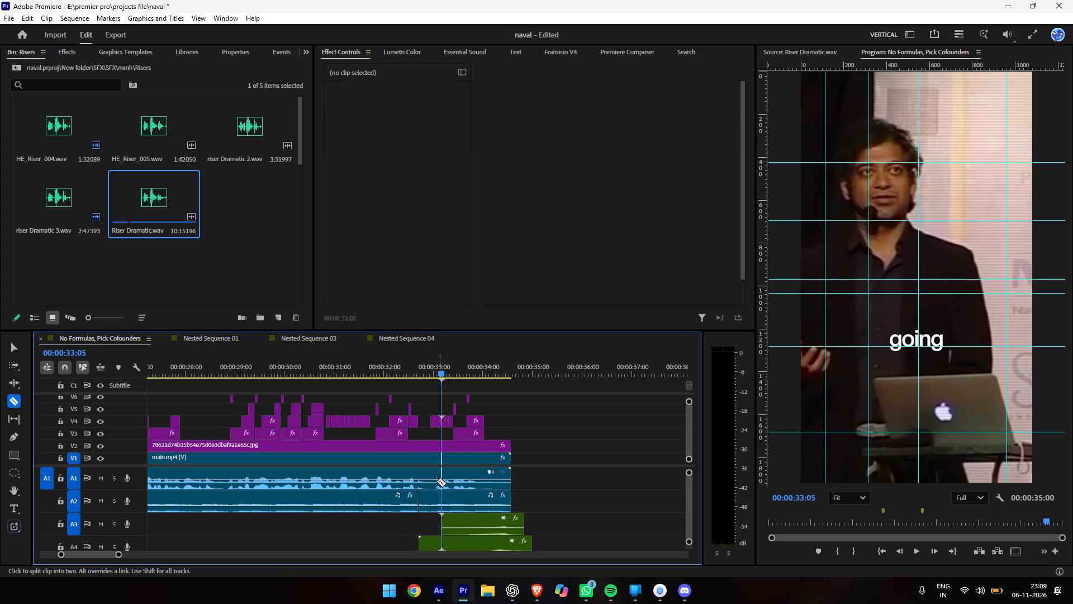
{"action": "left_click", "coordinate": [419, 481]}
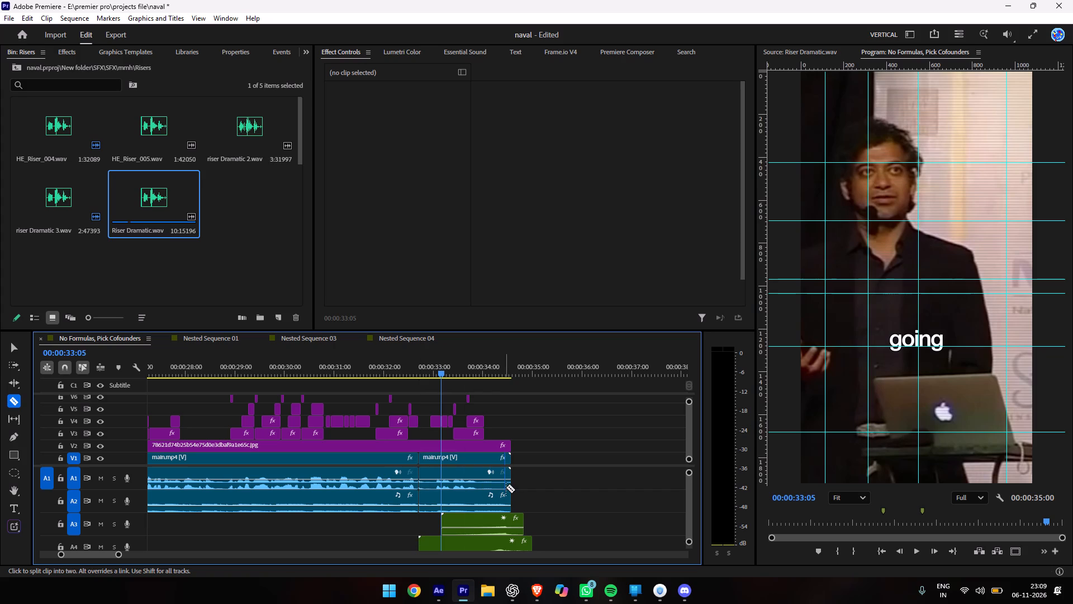
{"action": "key", "text": "v"}
Unlink the video and audio of the closing main.mp4 piece after the cut.
{"action": "left_click", "coordinate": [476, 476]}
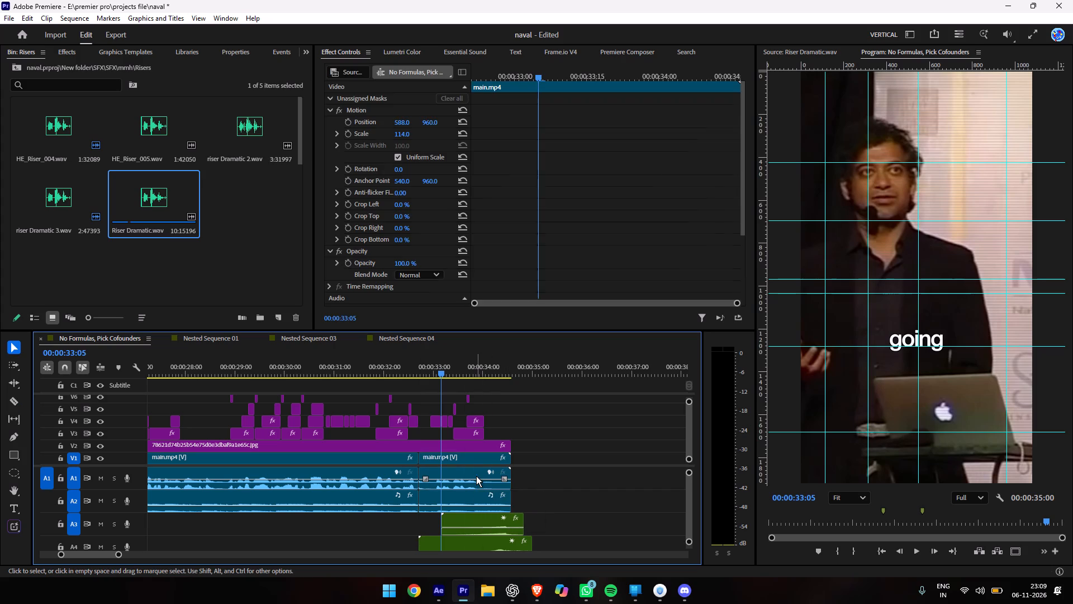
{"action": "left_click", "coordinate": [476, 476]}
{"action": "right_click", "coordinate": [476, 476]}
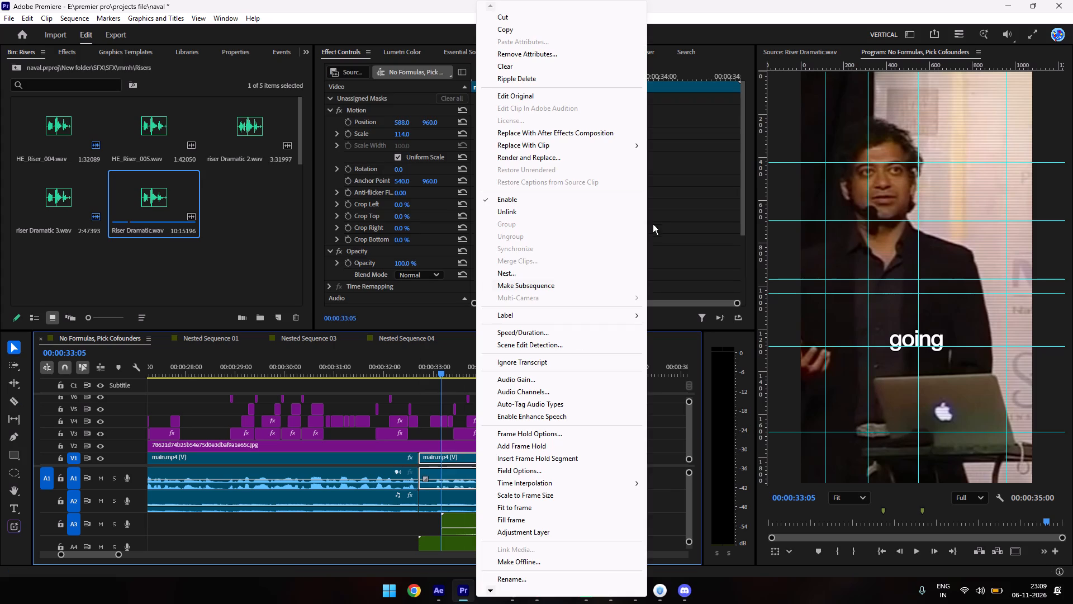
{"action": "left_click", "coordinate": [511, 213]}
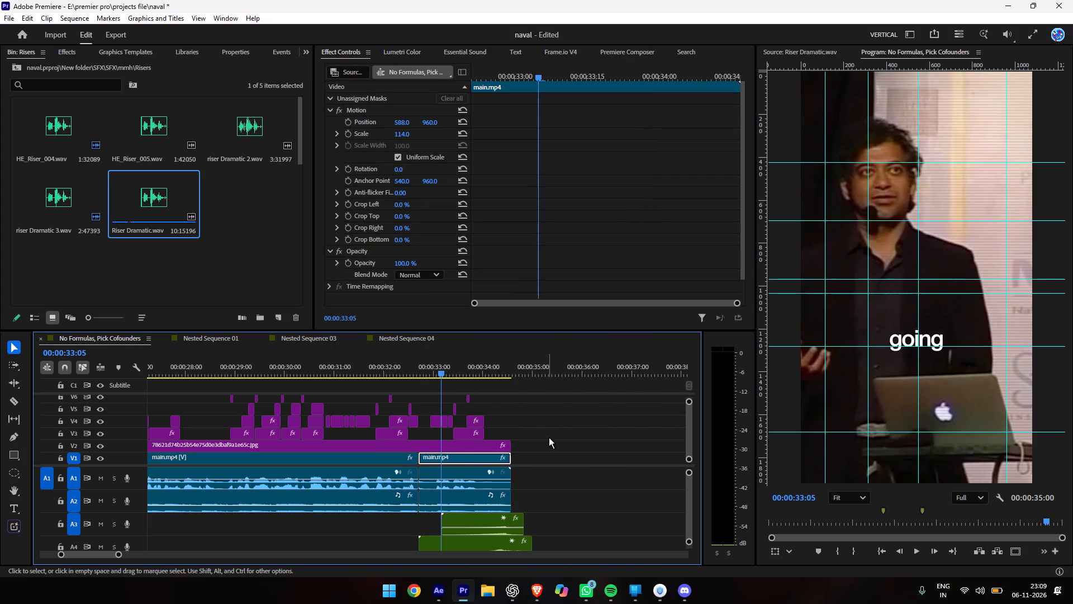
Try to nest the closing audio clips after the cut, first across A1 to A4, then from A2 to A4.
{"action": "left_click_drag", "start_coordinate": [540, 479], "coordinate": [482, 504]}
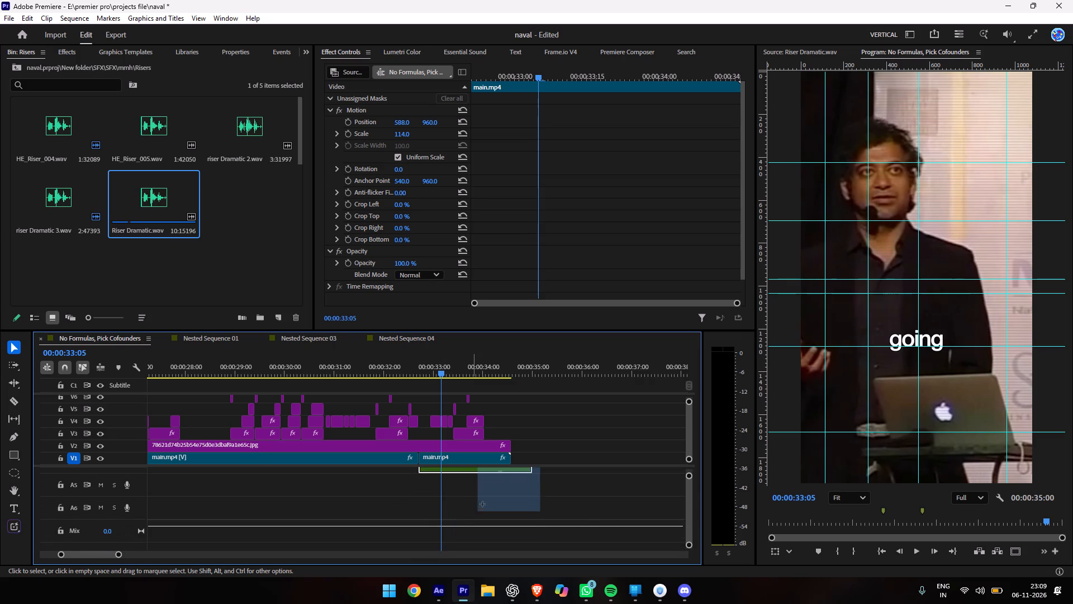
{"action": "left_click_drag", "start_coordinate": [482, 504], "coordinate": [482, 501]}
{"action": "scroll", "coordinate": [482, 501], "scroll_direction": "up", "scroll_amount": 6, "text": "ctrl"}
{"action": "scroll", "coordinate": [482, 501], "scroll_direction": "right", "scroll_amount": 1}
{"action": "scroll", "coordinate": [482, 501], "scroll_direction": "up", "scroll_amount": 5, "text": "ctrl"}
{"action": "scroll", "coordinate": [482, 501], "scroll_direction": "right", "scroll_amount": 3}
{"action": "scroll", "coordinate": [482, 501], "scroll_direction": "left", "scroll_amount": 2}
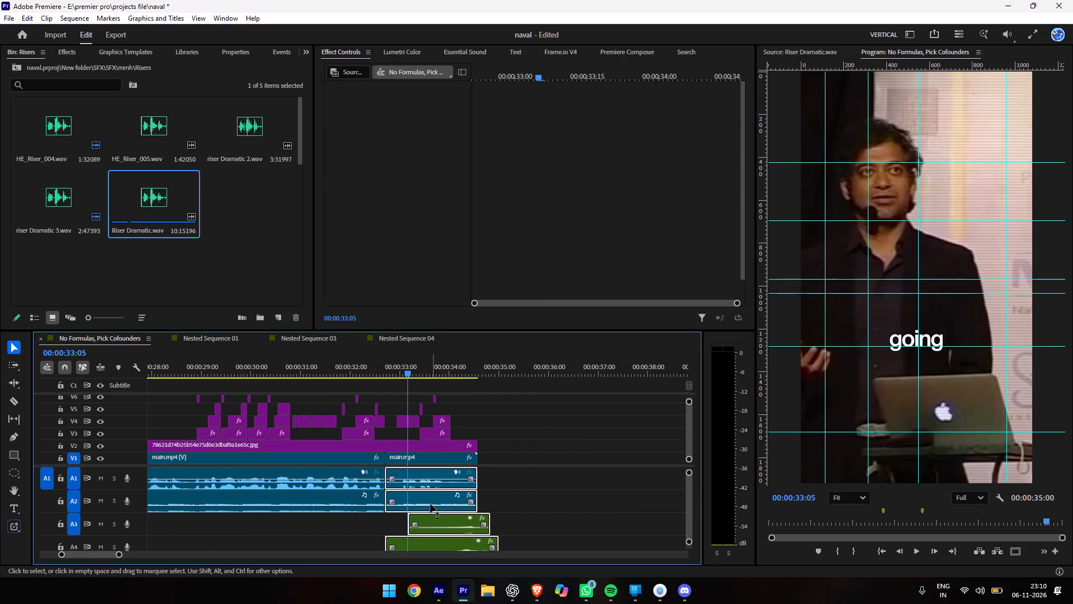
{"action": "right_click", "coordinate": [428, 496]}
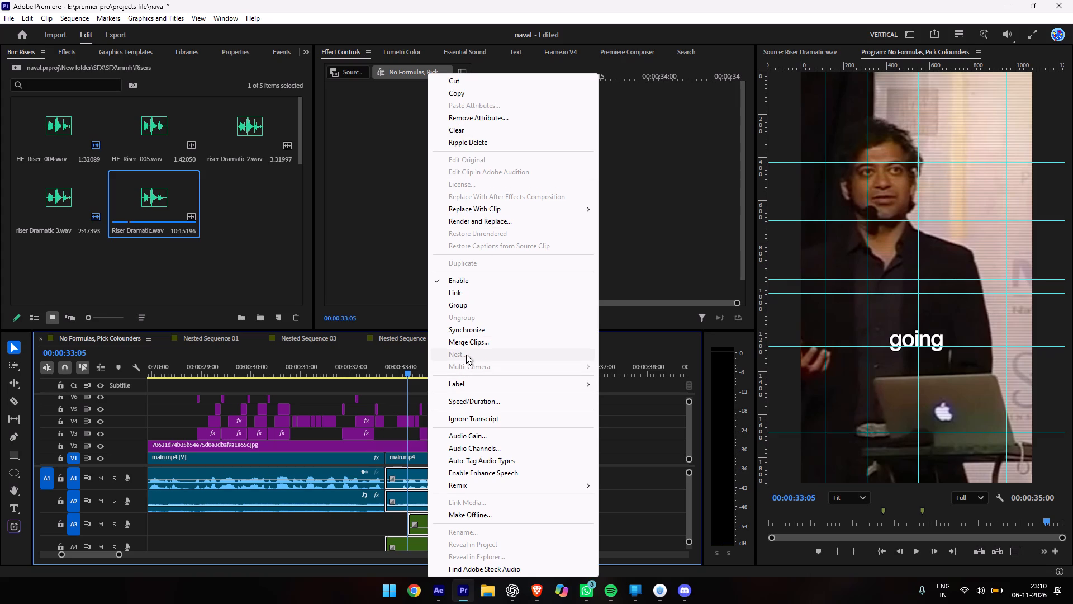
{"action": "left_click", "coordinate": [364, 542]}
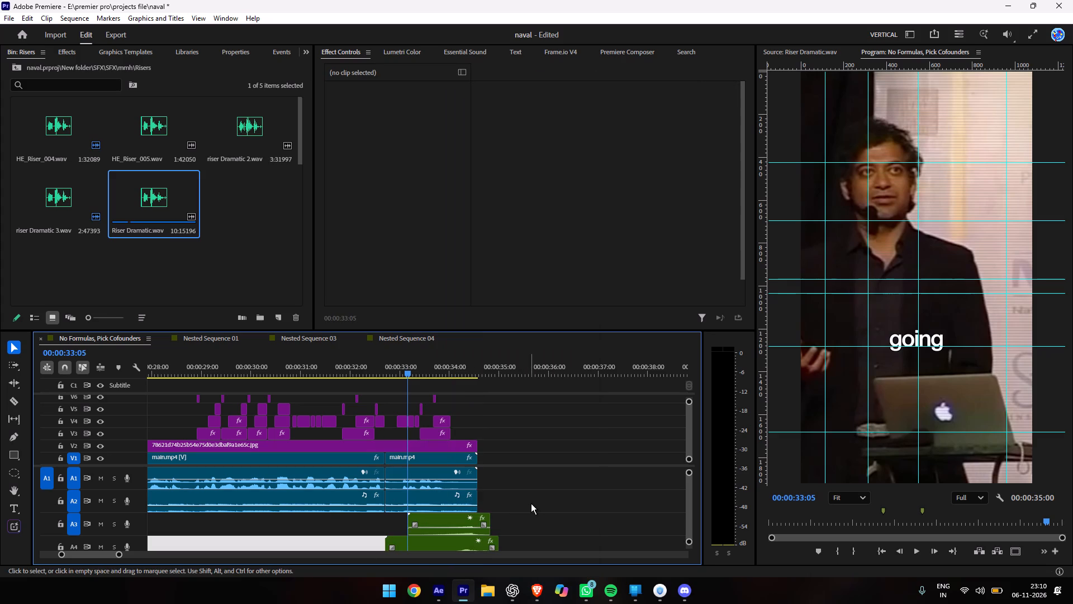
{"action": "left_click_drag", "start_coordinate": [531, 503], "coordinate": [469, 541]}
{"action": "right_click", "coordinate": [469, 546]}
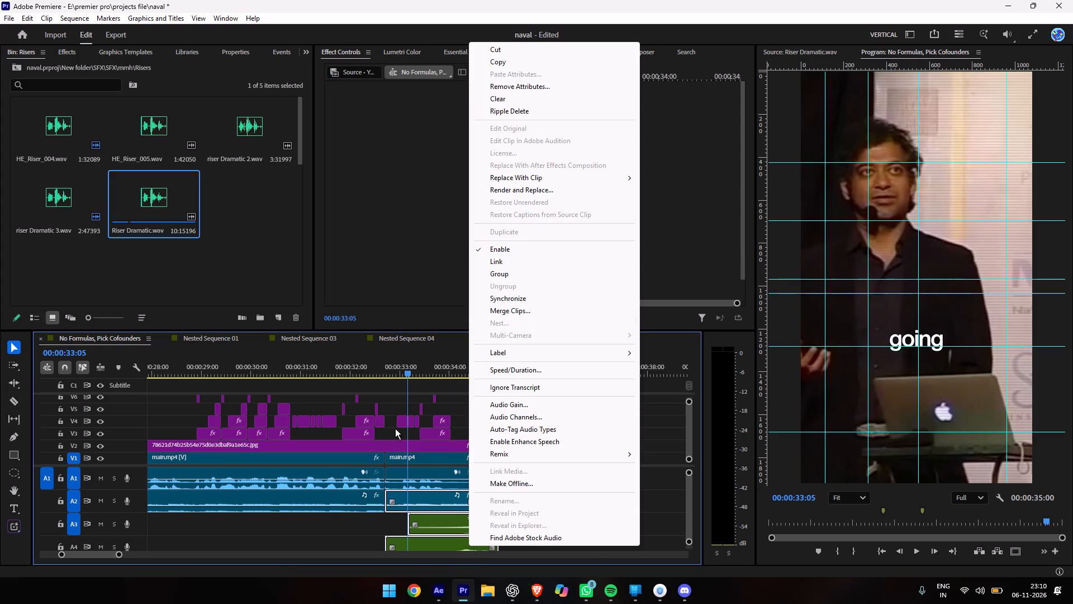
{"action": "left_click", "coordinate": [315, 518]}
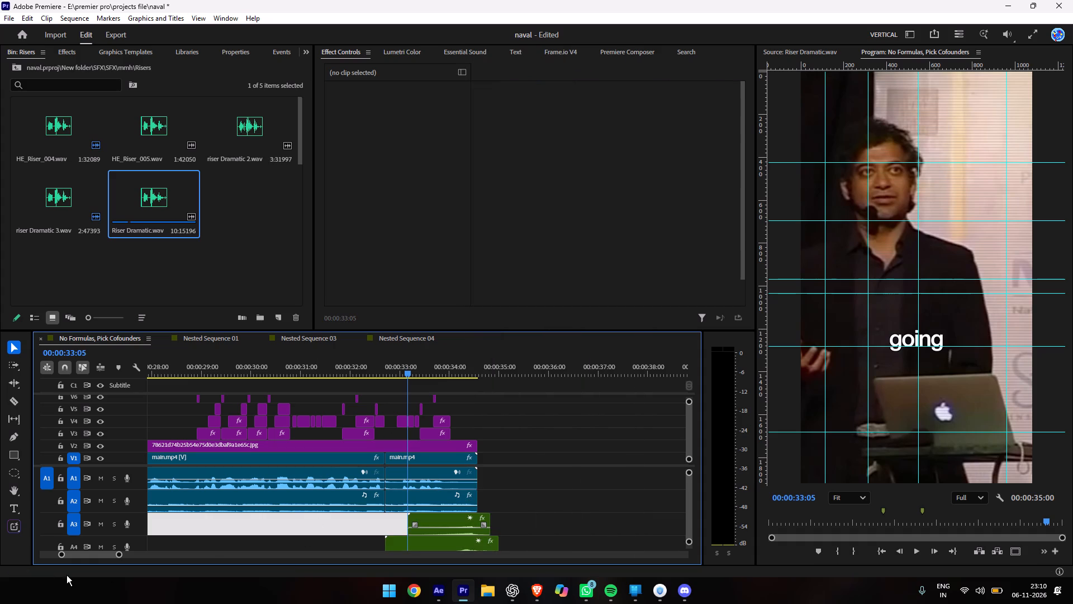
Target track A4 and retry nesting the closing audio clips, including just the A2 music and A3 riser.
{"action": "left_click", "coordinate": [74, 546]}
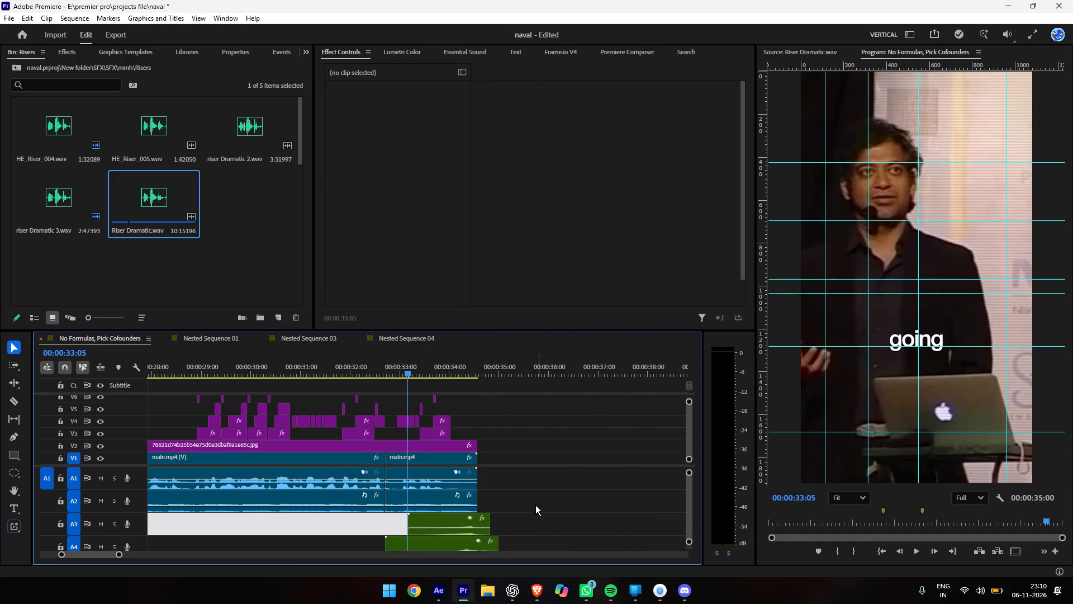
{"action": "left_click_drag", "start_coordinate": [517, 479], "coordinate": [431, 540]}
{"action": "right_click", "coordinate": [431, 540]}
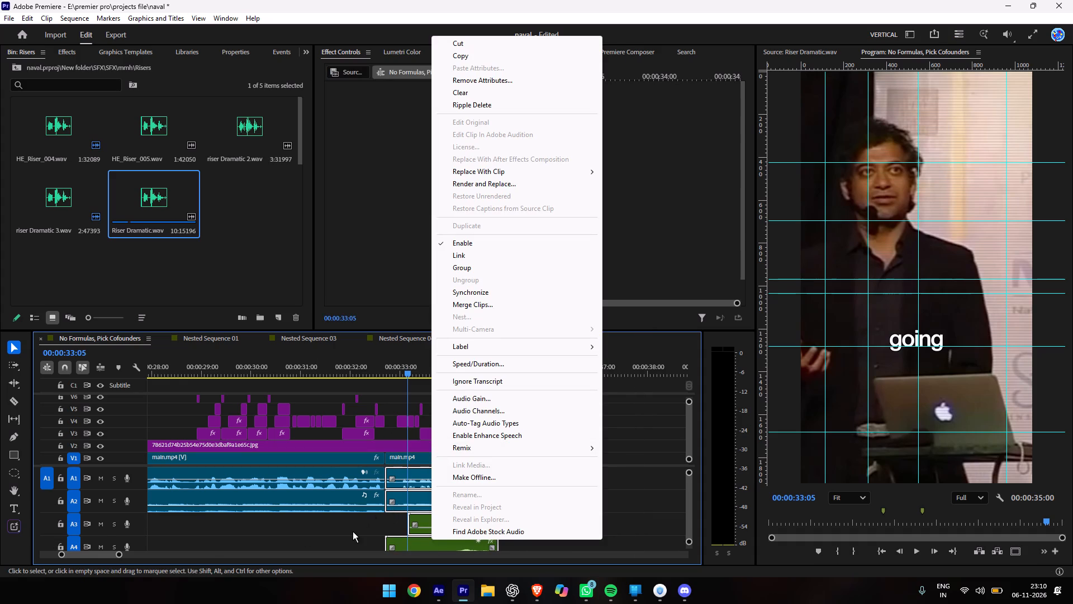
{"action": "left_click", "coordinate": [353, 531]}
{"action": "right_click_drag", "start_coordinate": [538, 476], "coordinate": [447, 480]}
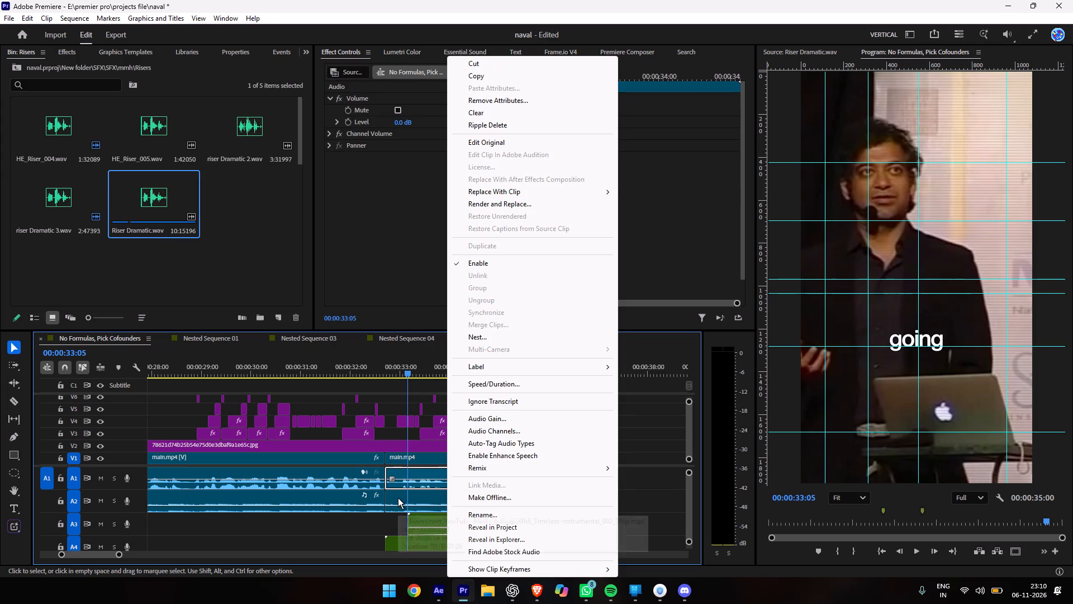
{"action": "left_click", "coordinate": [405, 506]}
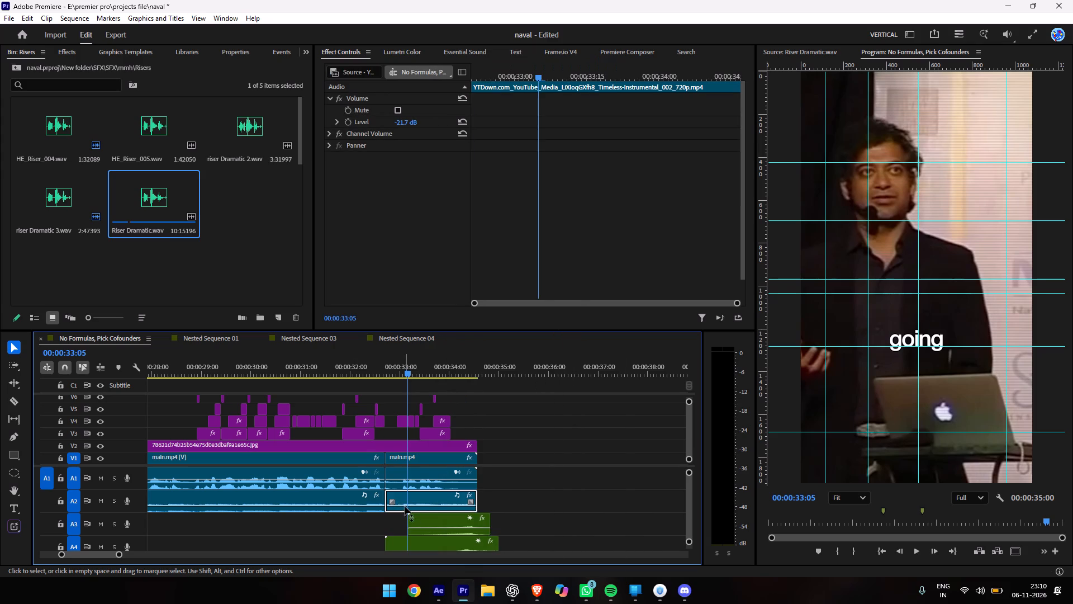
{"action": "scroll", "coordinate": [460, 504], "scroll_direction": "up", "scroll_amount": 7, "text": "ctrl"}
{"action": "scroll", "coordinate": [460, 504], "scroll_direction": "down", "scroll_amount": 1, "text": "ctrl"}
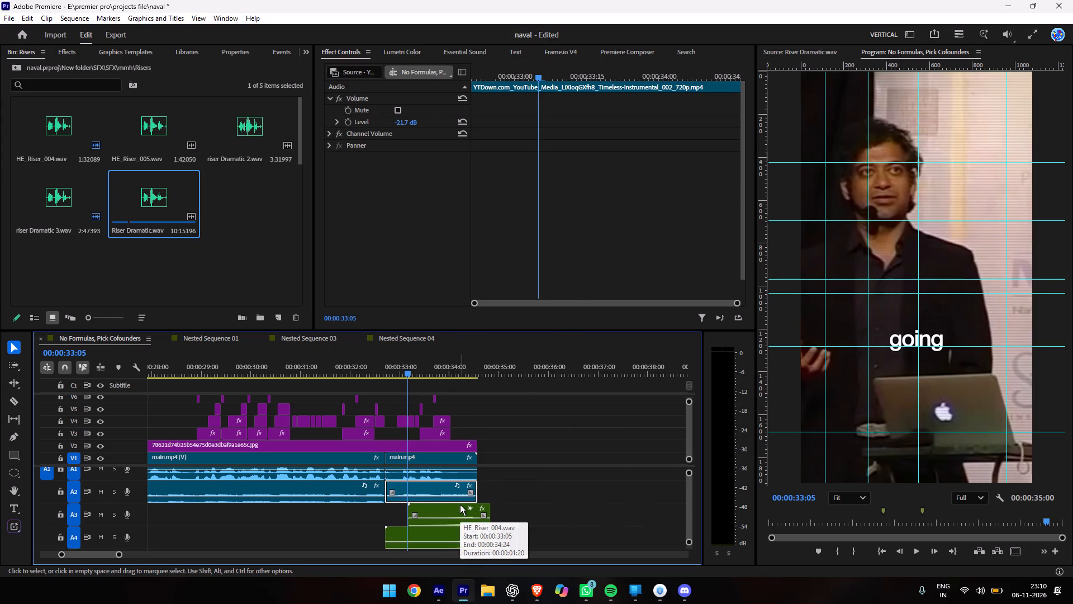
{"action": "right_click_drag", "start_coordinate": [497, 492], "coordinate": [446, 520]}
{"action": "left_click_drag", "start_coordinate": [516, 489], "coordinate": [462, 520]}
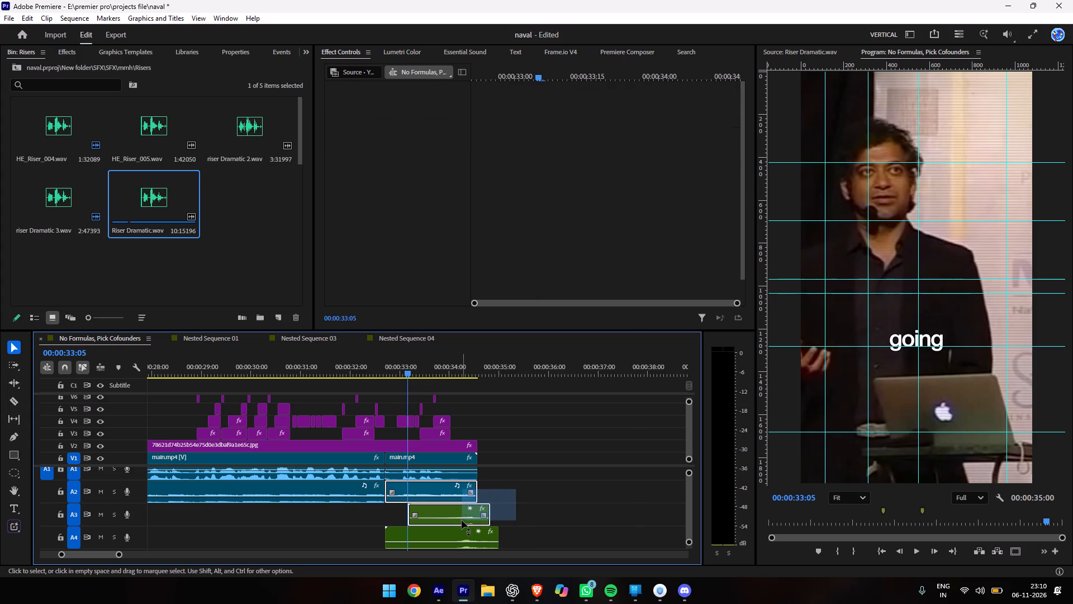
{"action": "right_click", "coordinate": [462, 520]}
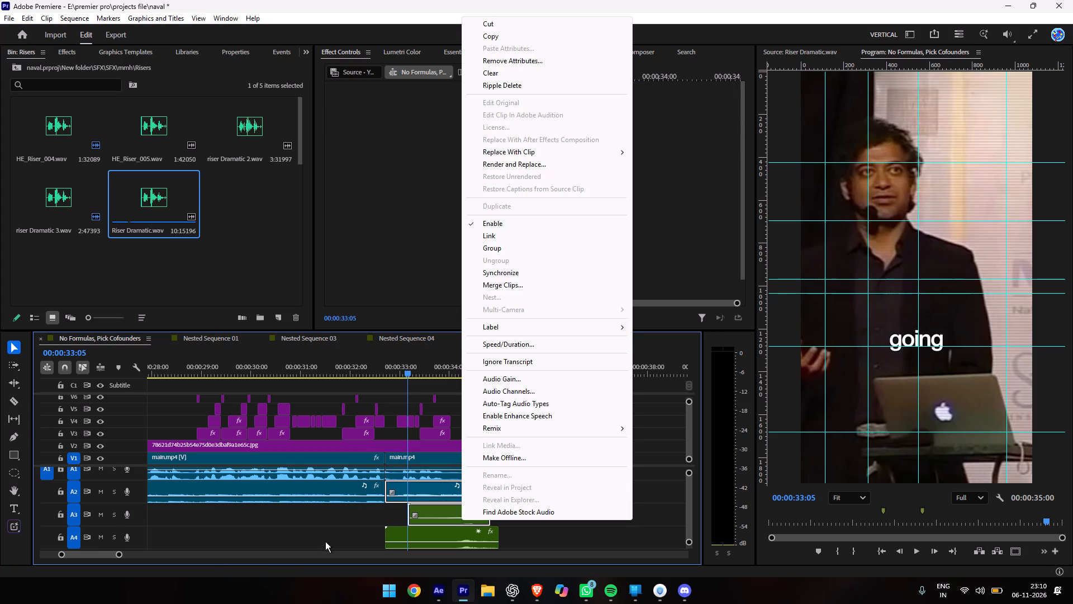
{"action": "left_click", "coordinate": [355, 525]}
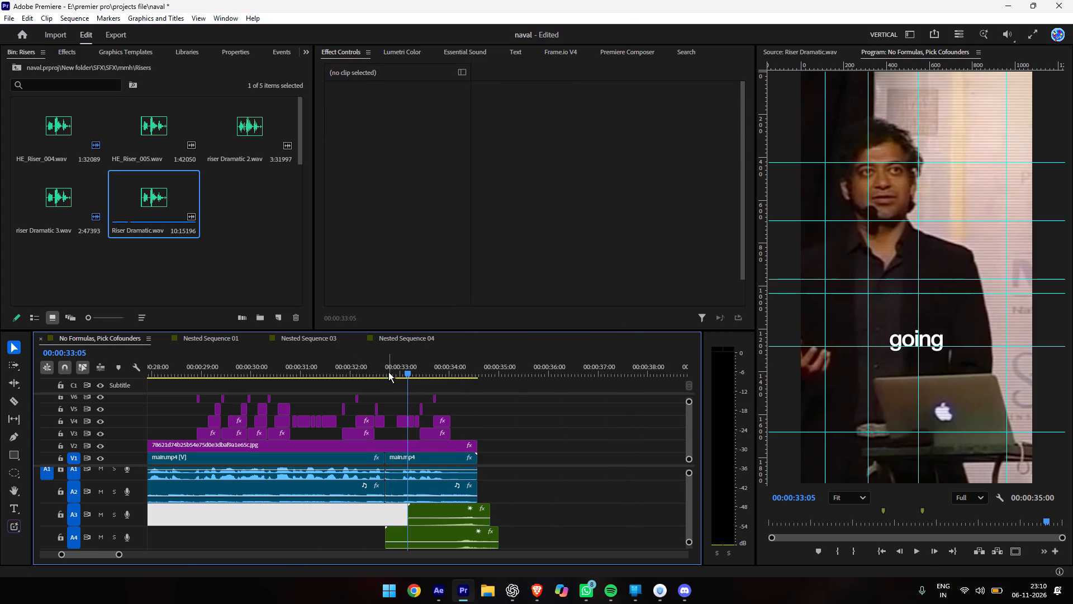
Play back the sequence from its start to about 00:00:07:01 to check the sound mix.
{"action": "left_click", "coordinate": [388, 372]}
{"action": "right_click_drag", "start_coordinate": [388, 372], "coordinate": [287, 393]}
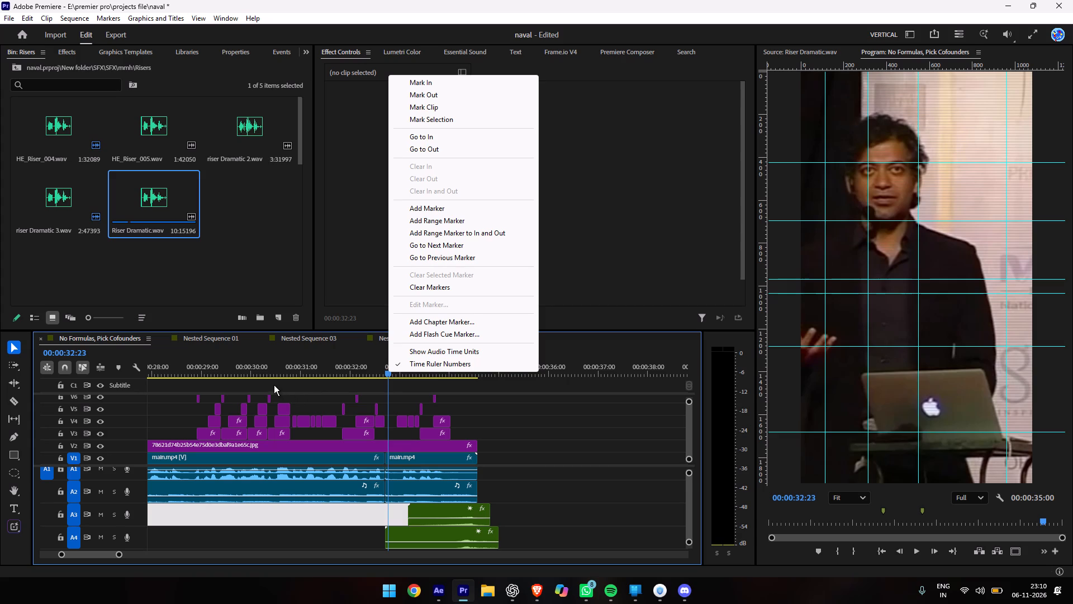
{"action": "left_click", "coordinate": [241, 370]}
{"action": "left_click_drag", "start_coordinate": [241, 370], "coordinate": [310, 417]}
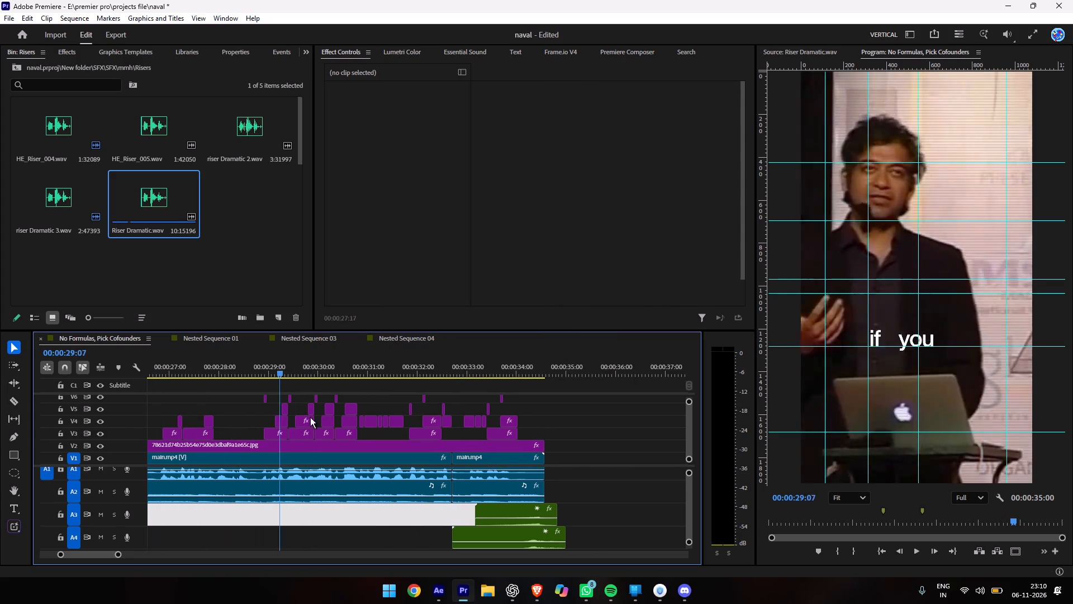
{"action": "left_click_drag", "start_coordinate": [310, 417], "coordinate": [286, 480]}
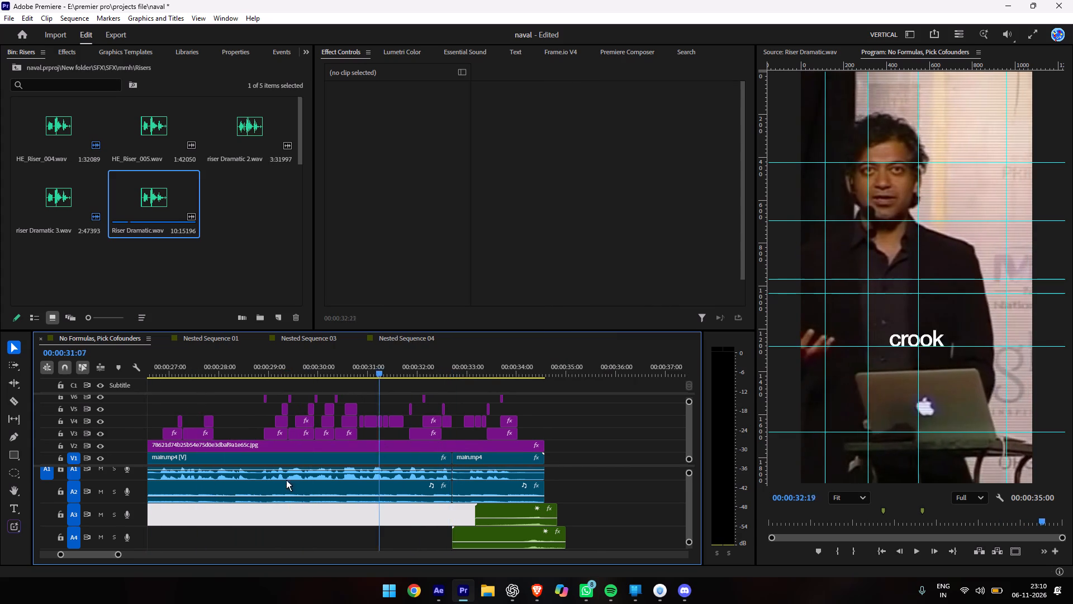
{"action": "left_click_drag", "start_coordinate": [286, 480], "coordinate": [4, 499]}
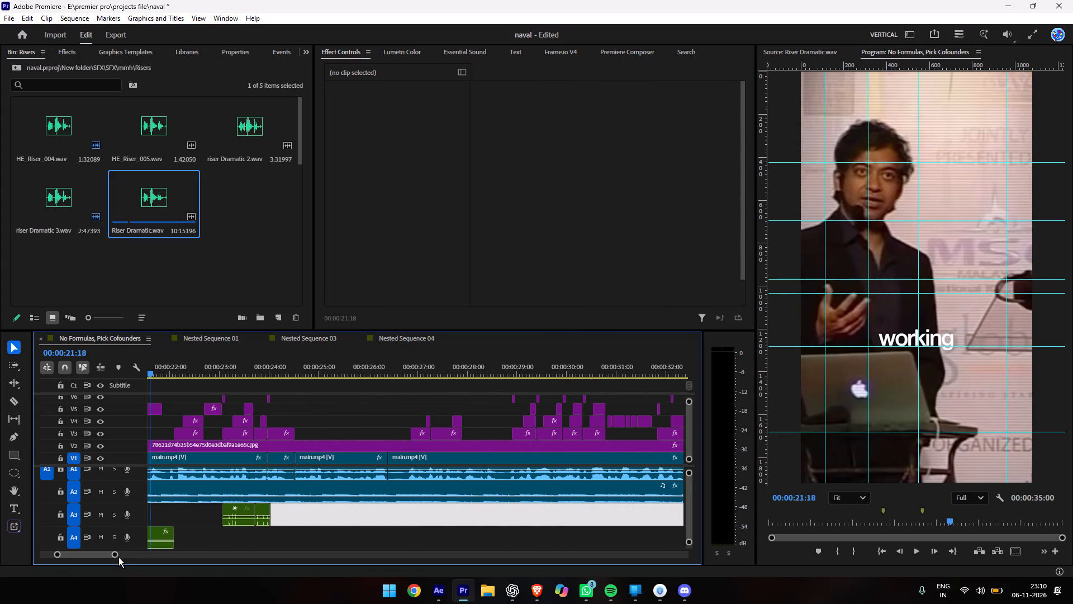
{"action": "left_click_drag", "start_coordinate": [118, 558], "coordinate": [273, 567]}
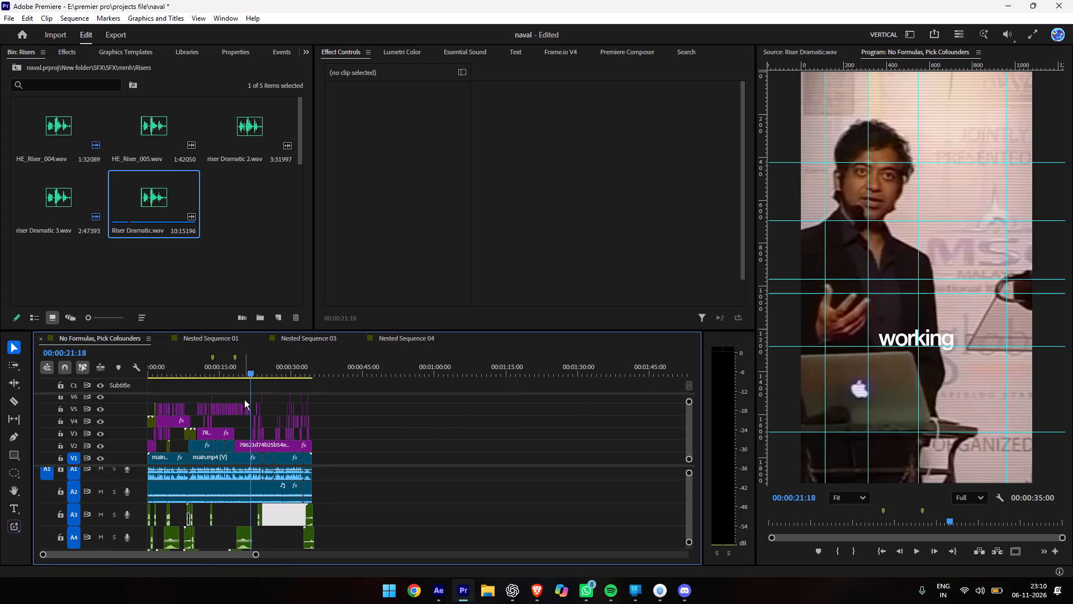
{"action": "right_click_drag", "start_coordinate": [253, 369], "coordinate": [101, 410]}
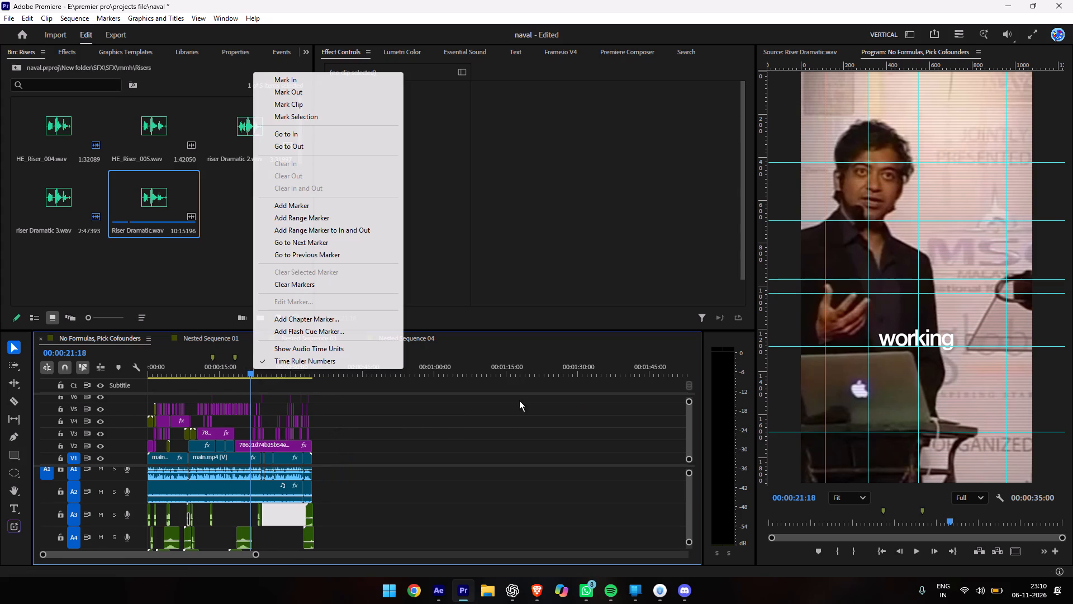
{"action": "left_click", "coordinate": [166, 376]}
{"action": "left_click_drag", "start_coordinate": [166, 376], "coordinate": [112, 393]}
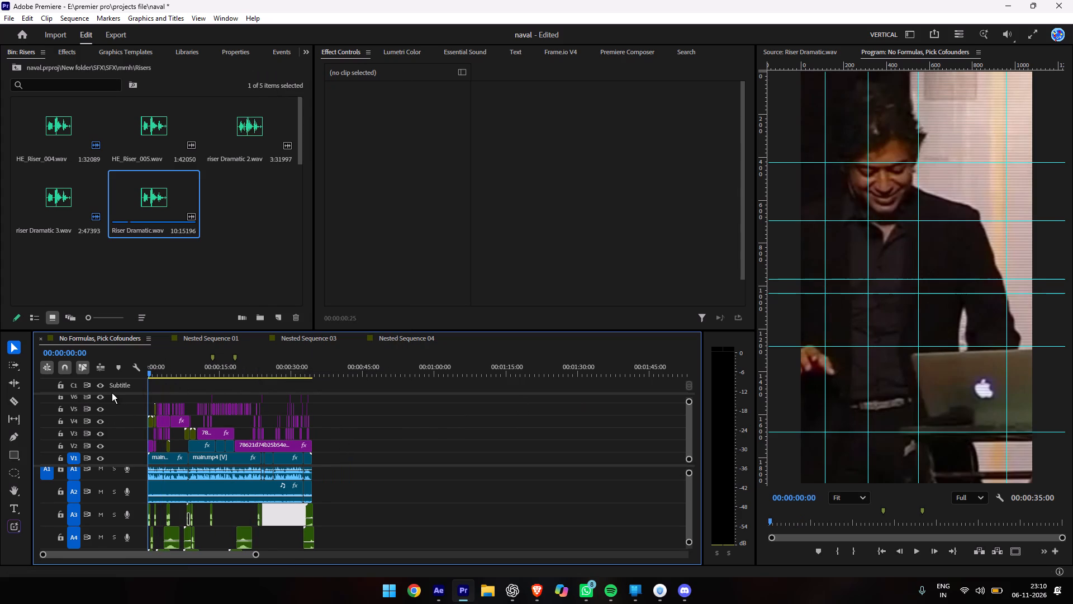
{"action": "left_click_drag", "start_coordinate": [112, 393], "coordinate": [108, 394]}
{"action": "key", "text": "space"}
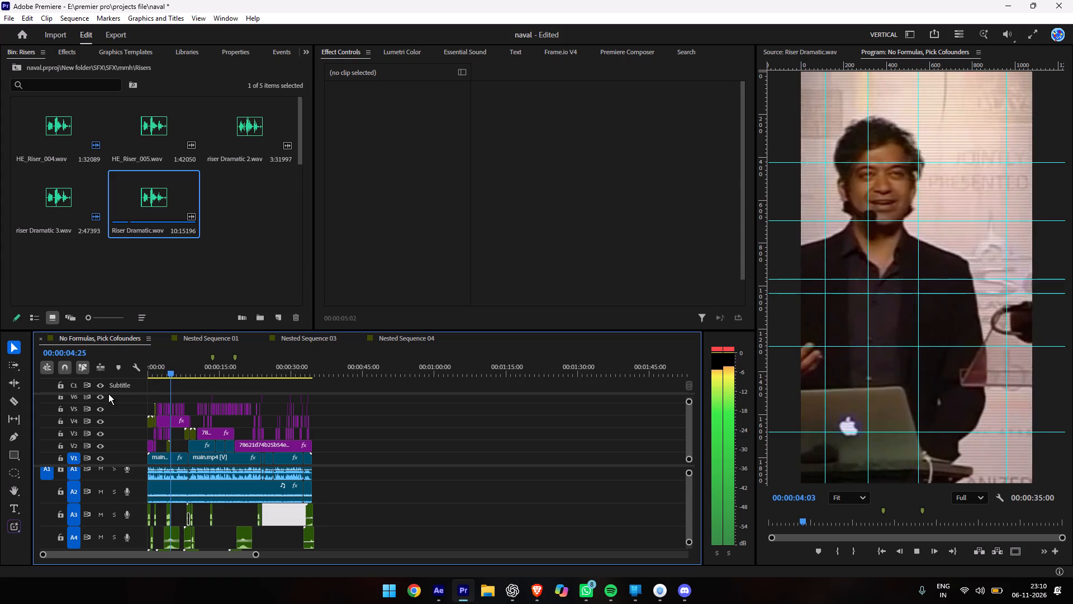
{"action": "key", "text": "space"}
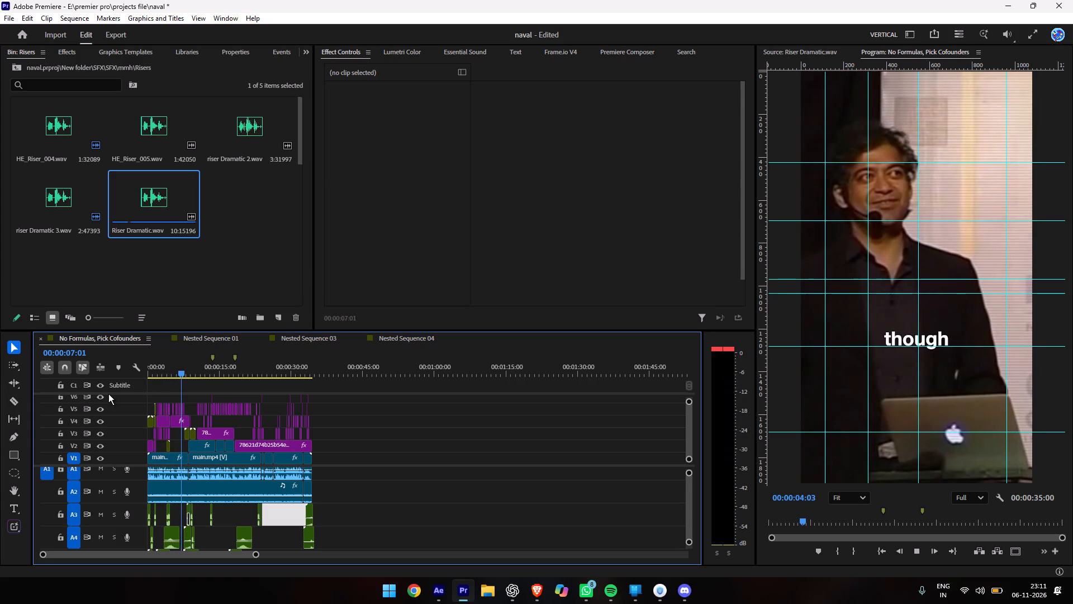
Set the volume level of the Whoosh 3.wav clip on A4 before 00:00:07:01 to -15.0 dB.
{"action": "left_click", "coordinate": [174, 539]}
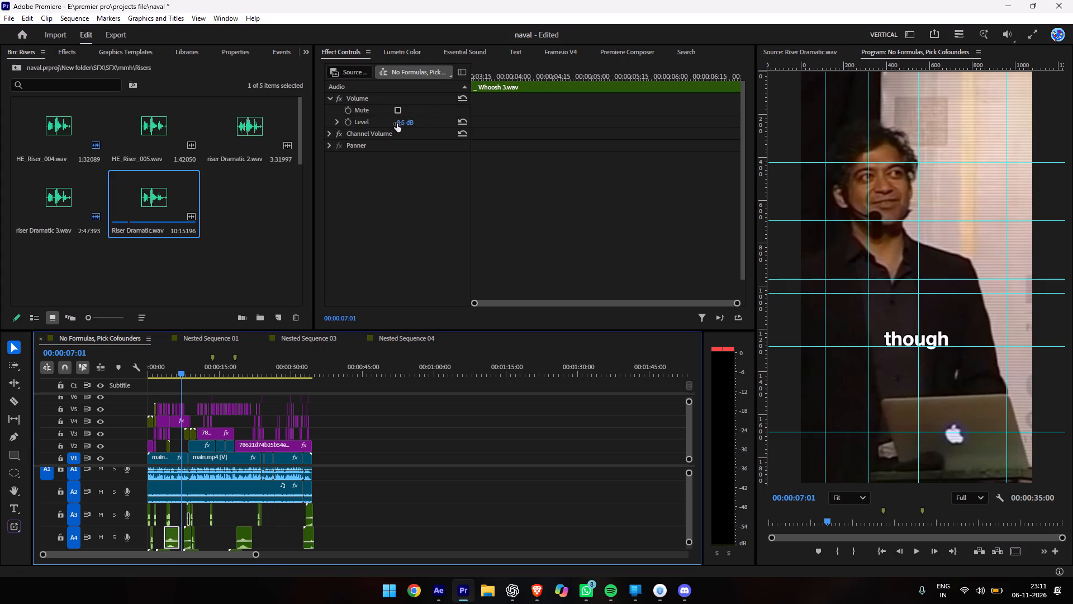
{"action": "left_click_drag", "start_coordinate": [398, 122], "coordinate": [390, 128]}
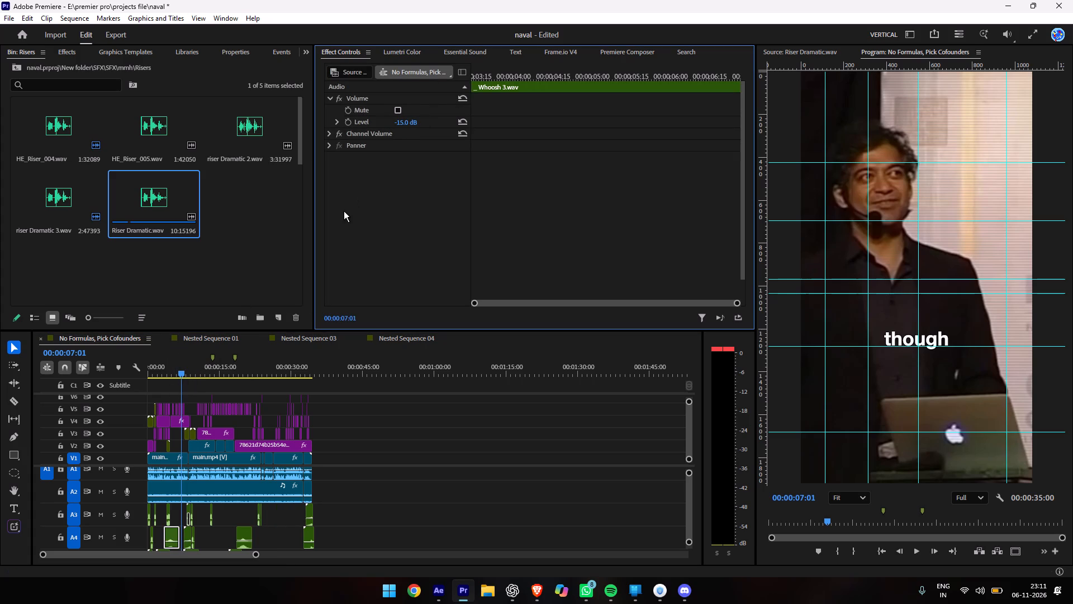
Open the export settings for the No Formulas, Pick Cofounders sequence.
{"action": "key", "text": "ctrl+m"}
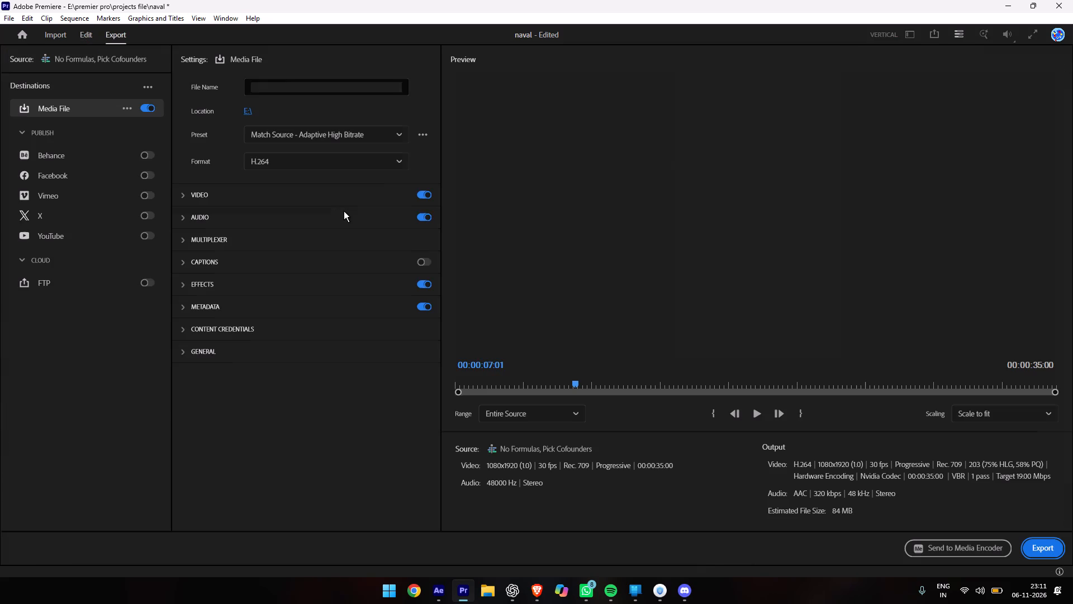
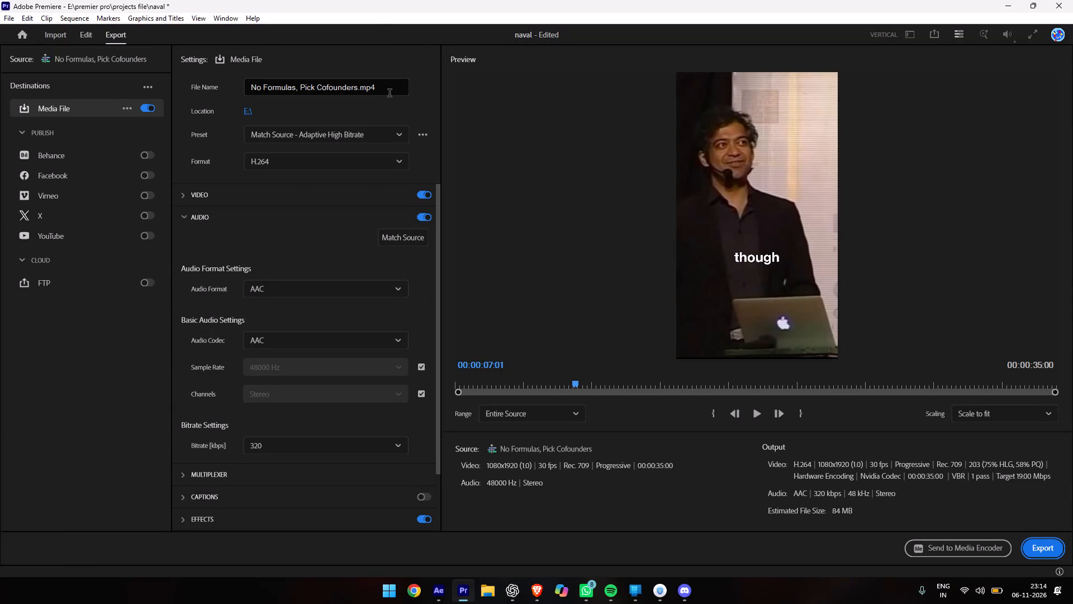
Rename the export file as MMH 1.
{"action": "left_click_drag", "start_coordinate": [390, 94], "coordinate": [260, 88]}
{"action": "left_click_drag", "start_coordinate": [380, 84], "coordinate": [205, 80]}
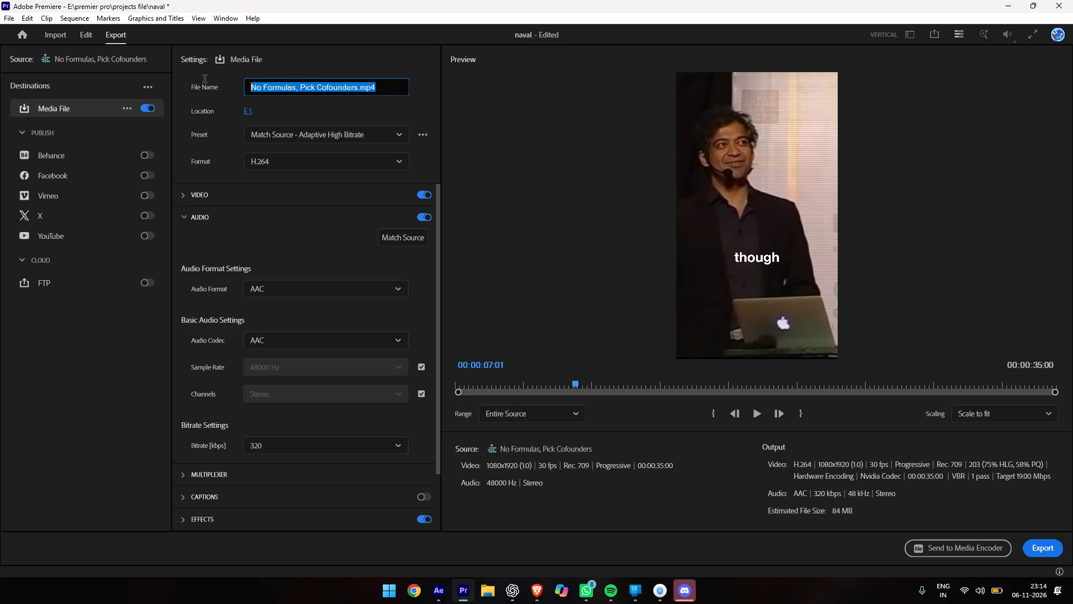
{"action": "type", "text": "MMH 1"}
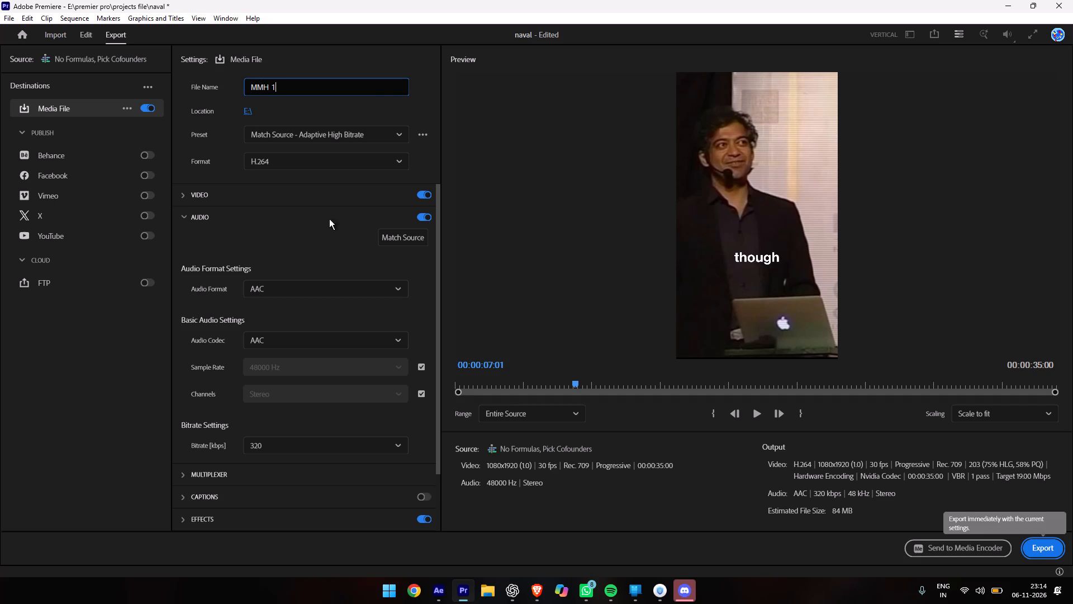
Check the full video export settings, reselect the Match Source - Adaptive High Bitrate preset, and export the video.
{"action": "left_click", "coordinate": [183, 188]}
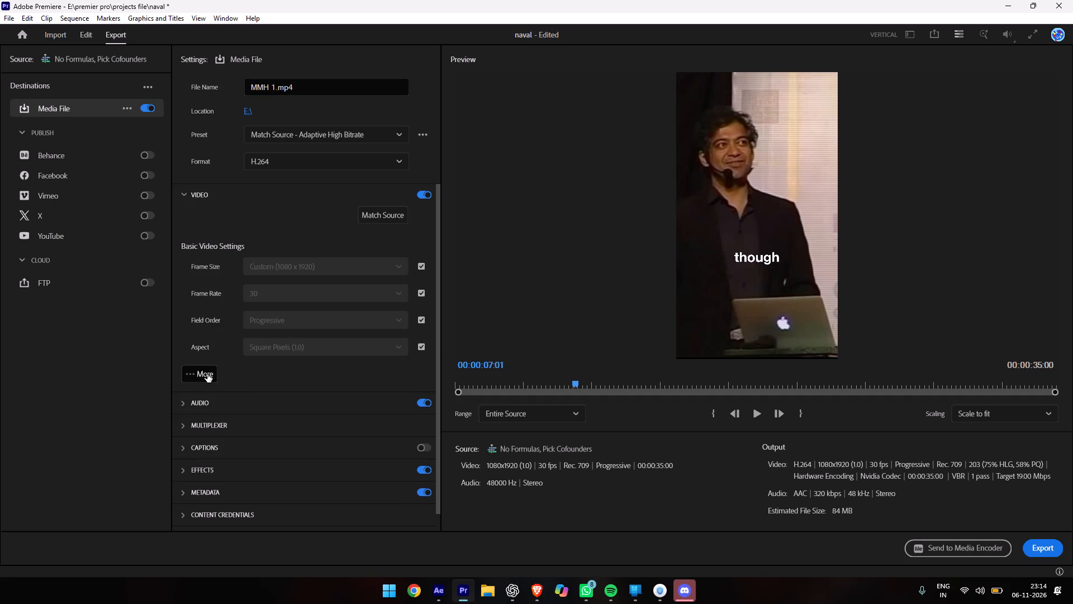
{"action": "left_click", "coordinate": [207, 374]}
{"action": "scroll", "coordinate": [207, 374], "scroll_direction": "down", "scroll_amount": 3}
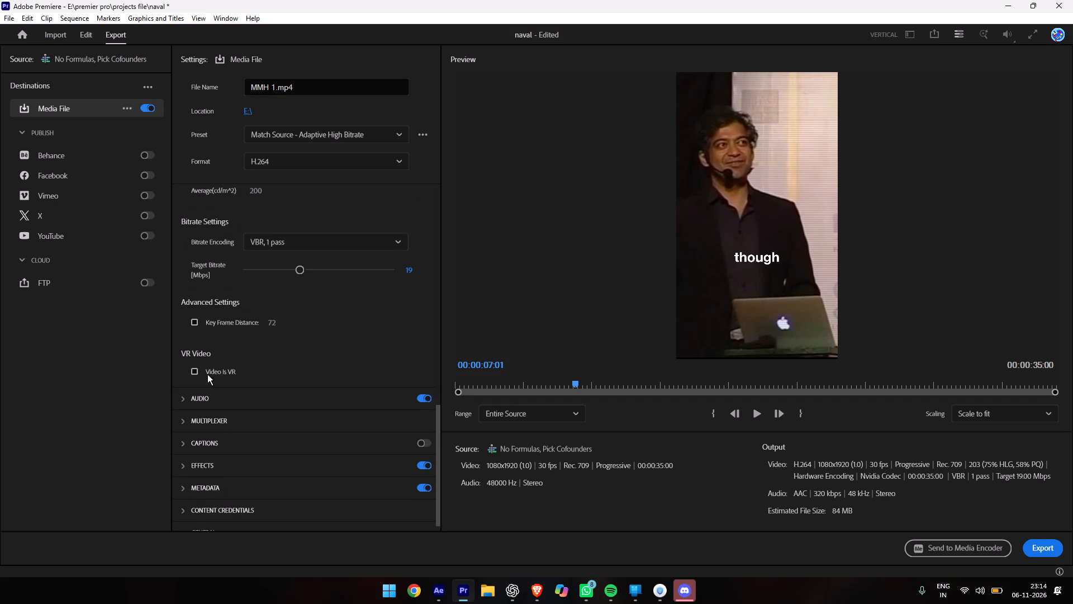
{"action": "scroll", "coordinate": [383, 263], "scroll_direction": "up", "scroll_amount": 6}
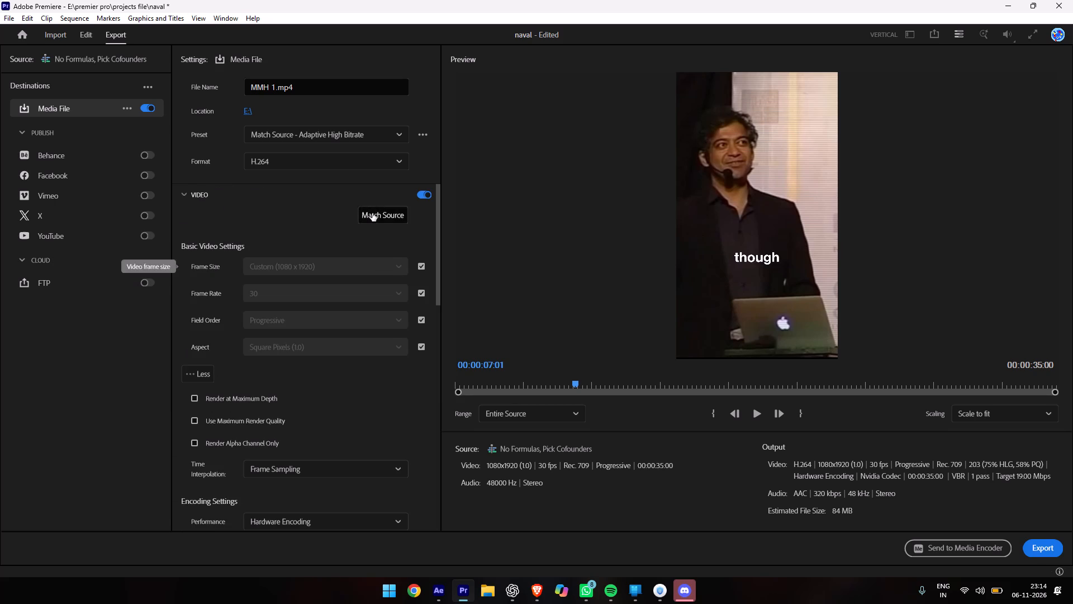
{"action": "left_click", "coordinate": [372, 213]}
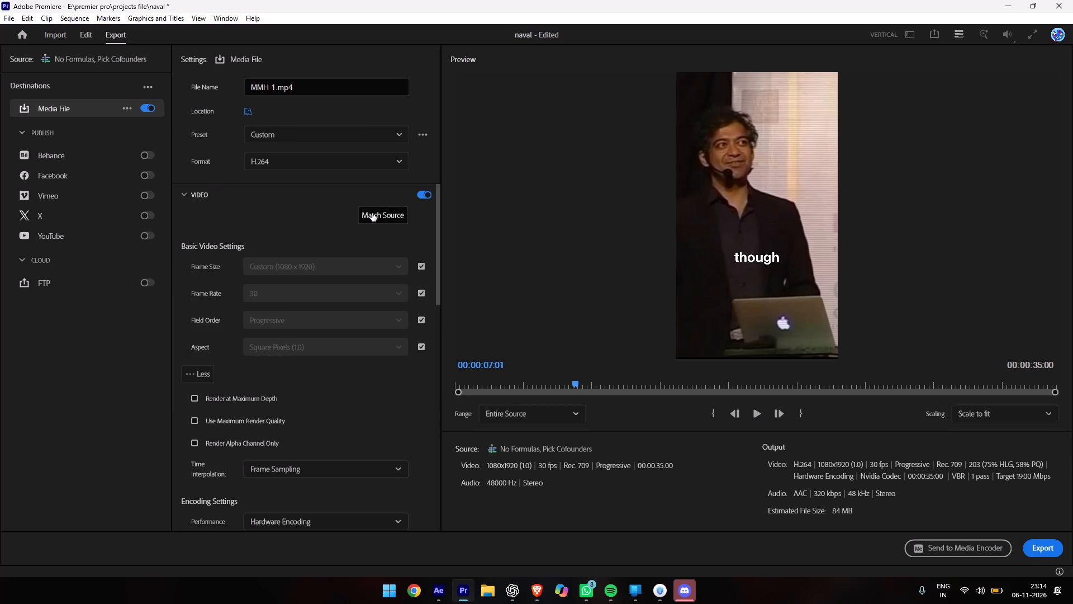
{"action": "left_click", "coordinate": [341, 137]}
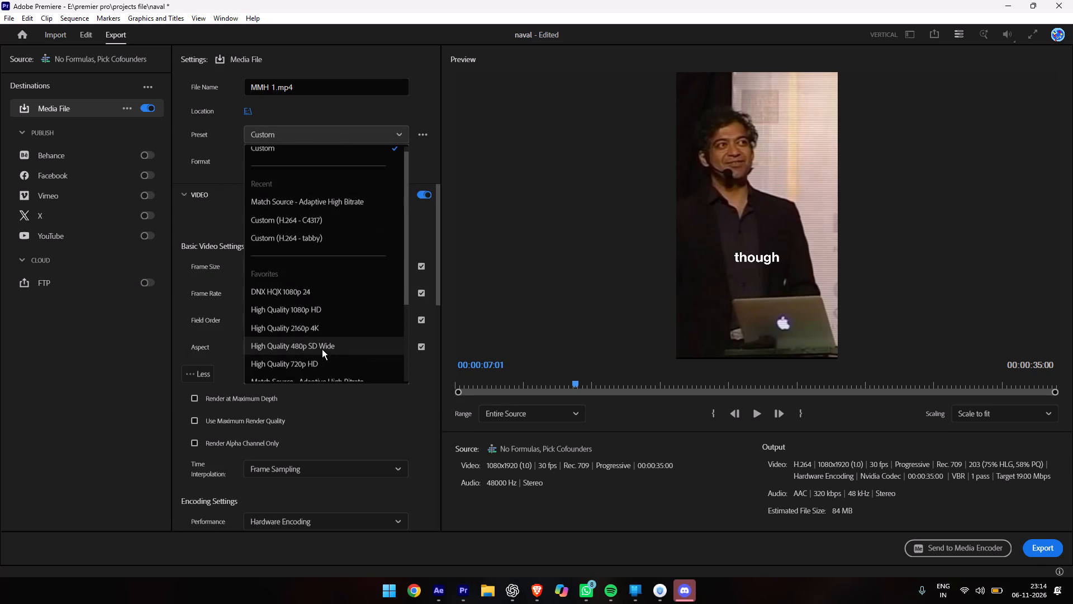
{"action": "left_click", "coordinate": [281, 200]}
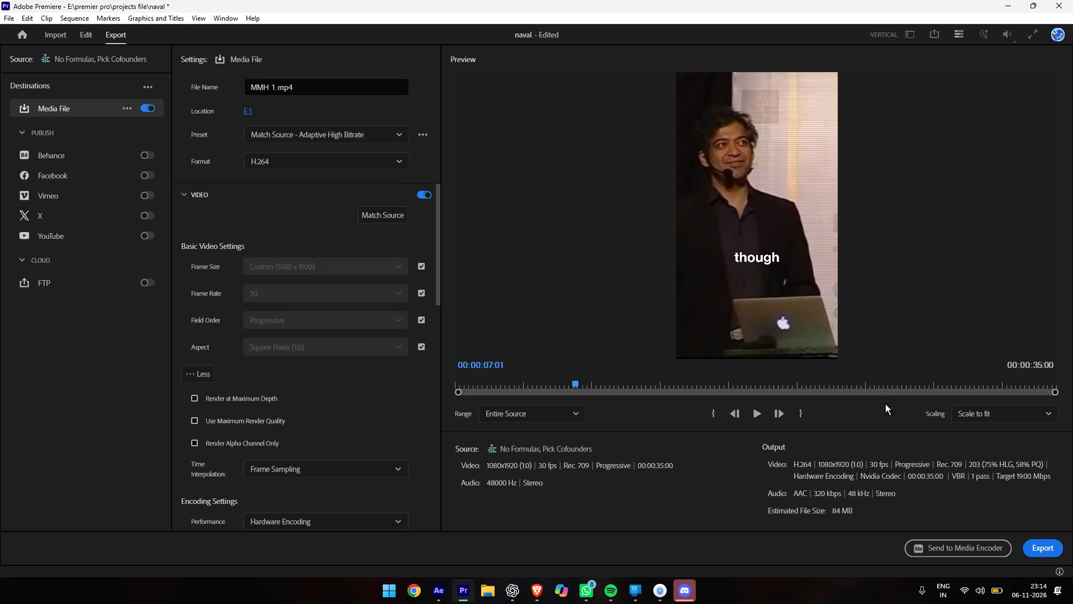
{"action": "left_click", "coordinate": [1035, 546]}
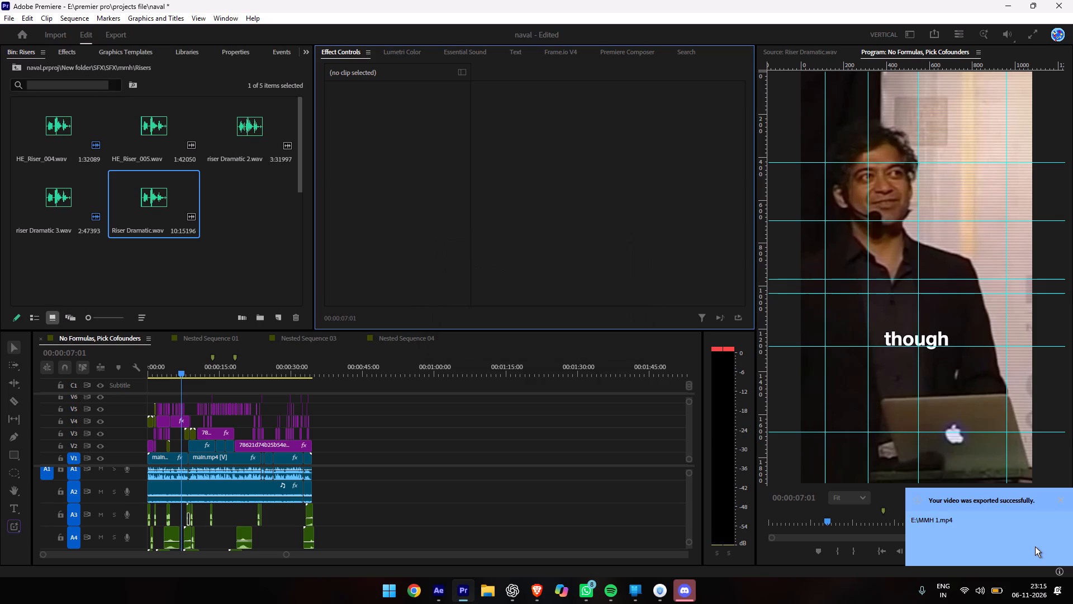
Save the naval project.
{"action": "key", "text": "ctrl+s"}
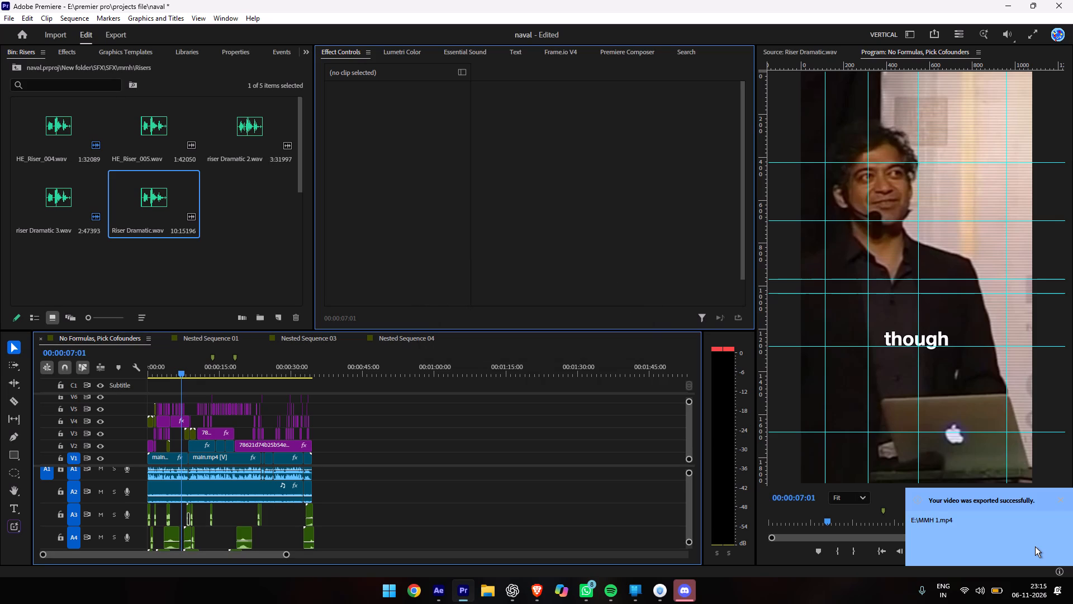
Switch to the Brave browser and show the mmh project in Frame.io.
{"action": "left_click", "coordinate": [534, 598]}
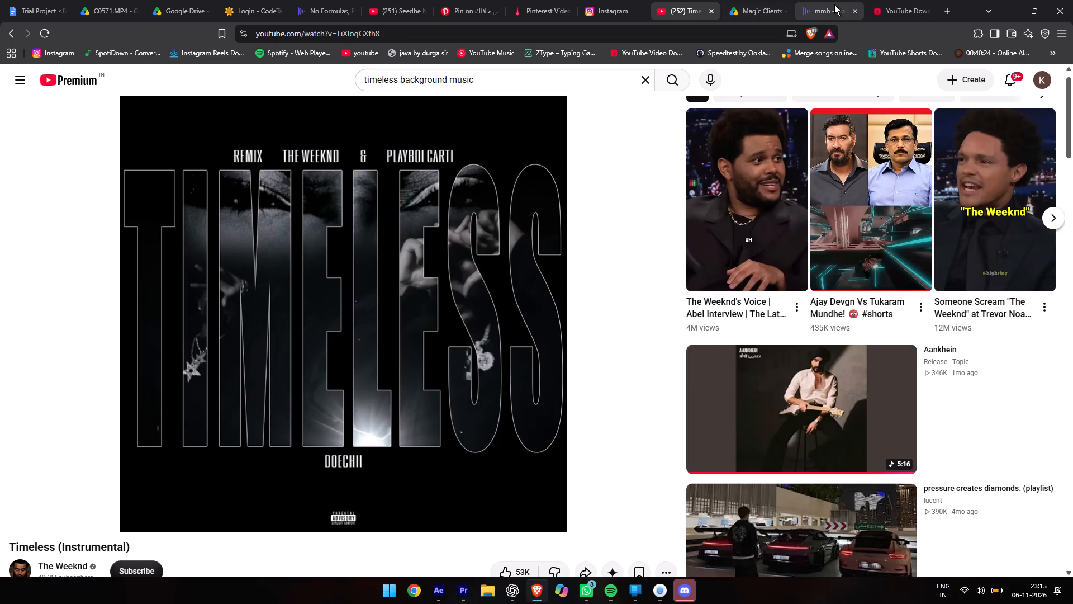
{"action": "left_click", "coordinate": [834, 4]}
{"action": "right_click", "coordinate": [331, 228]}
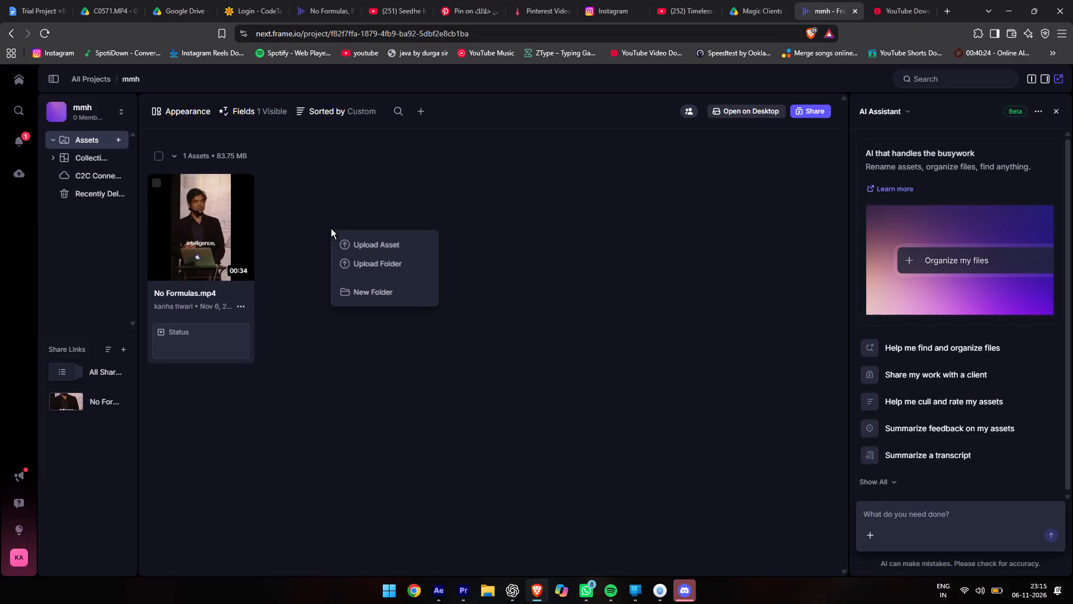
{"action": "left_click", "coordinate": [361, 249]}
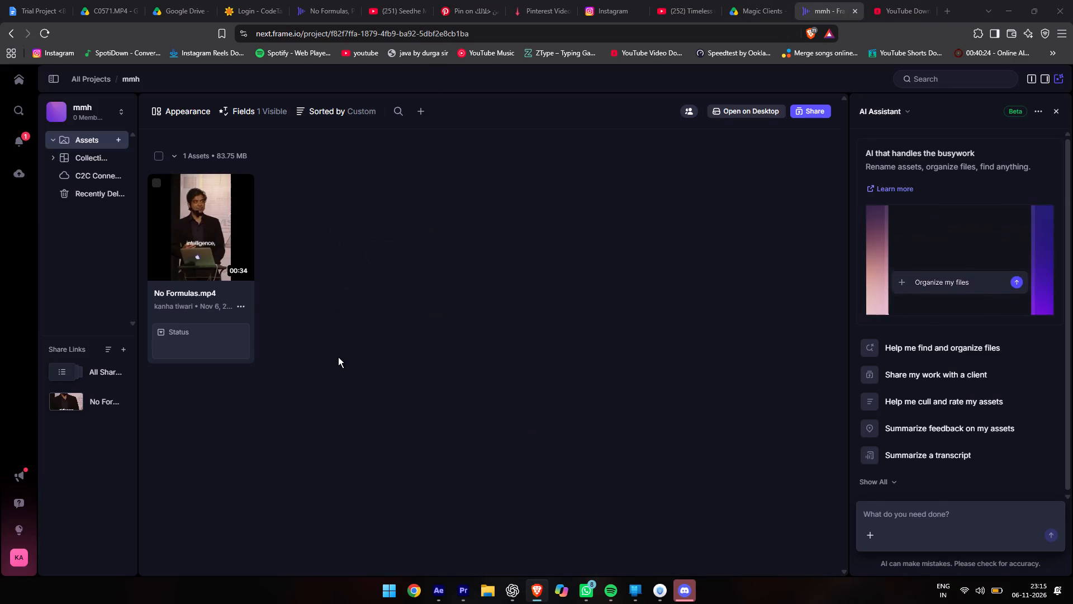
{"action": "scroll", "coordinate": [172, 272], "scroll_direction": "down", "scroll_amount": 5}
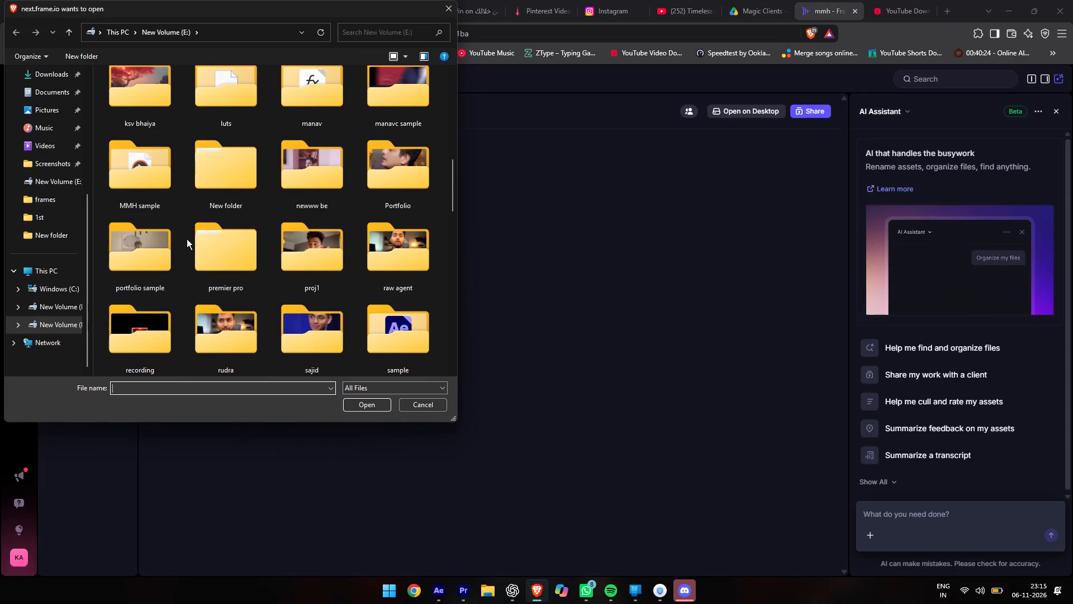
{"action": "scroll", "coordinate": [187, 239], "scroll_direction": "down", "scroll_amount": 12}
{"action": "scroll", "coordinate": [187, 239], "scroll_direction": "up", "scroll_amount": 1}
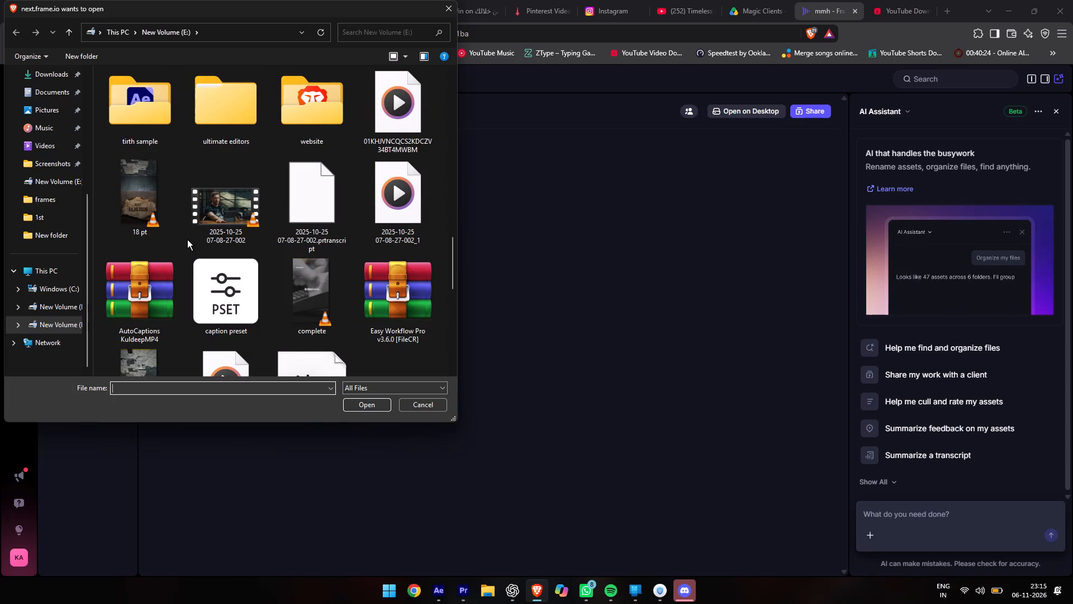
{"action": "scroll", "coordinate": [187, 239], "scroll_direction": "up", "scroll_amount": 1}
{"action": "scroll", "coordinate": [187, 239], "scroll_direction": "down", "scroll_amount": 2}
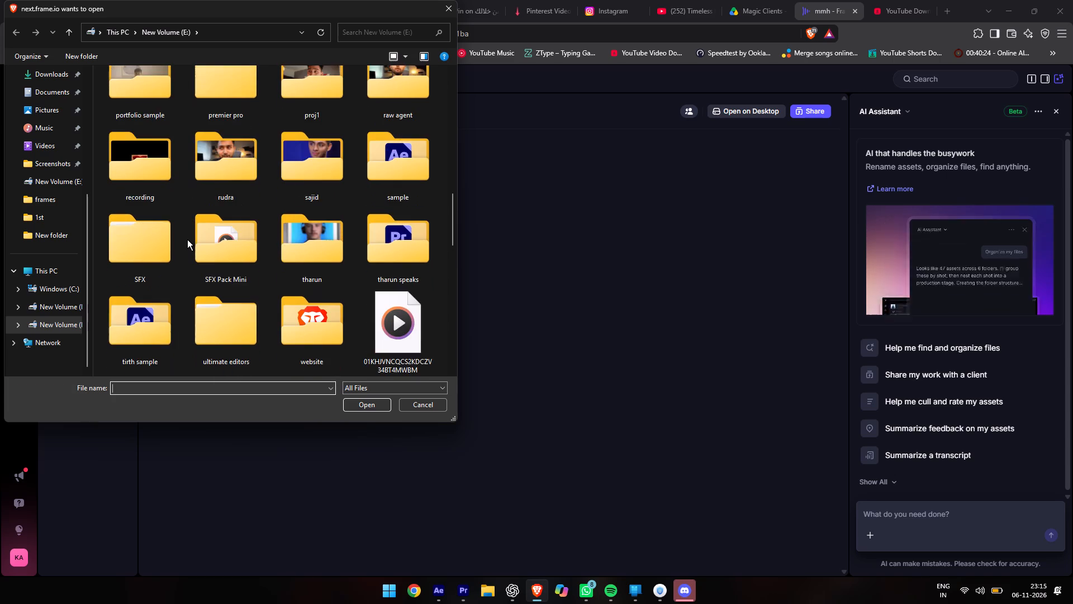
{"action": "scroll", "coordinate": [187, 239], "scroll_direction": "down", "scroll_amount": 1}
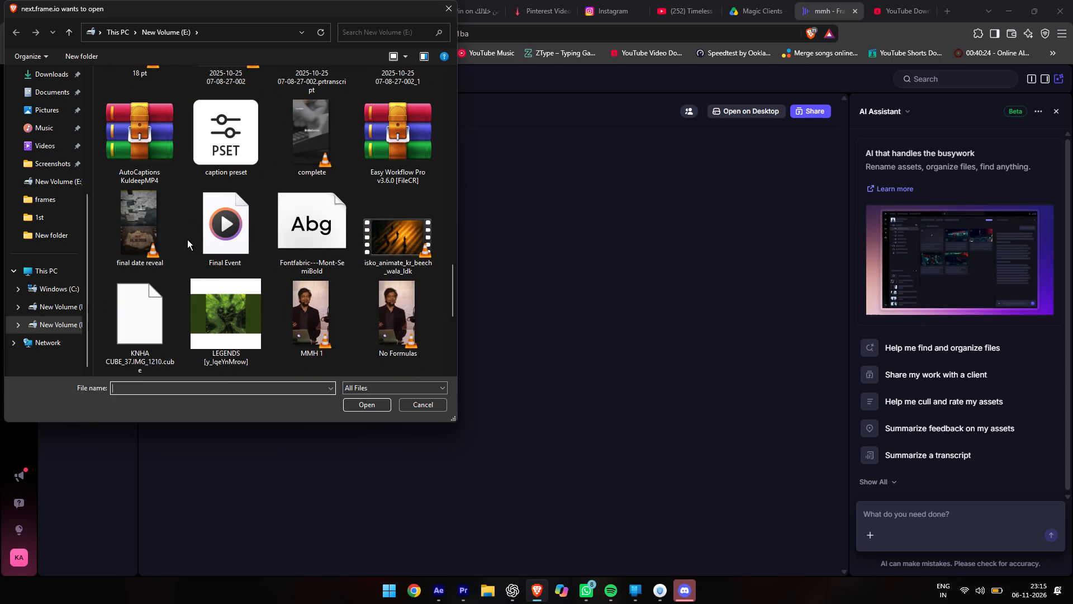